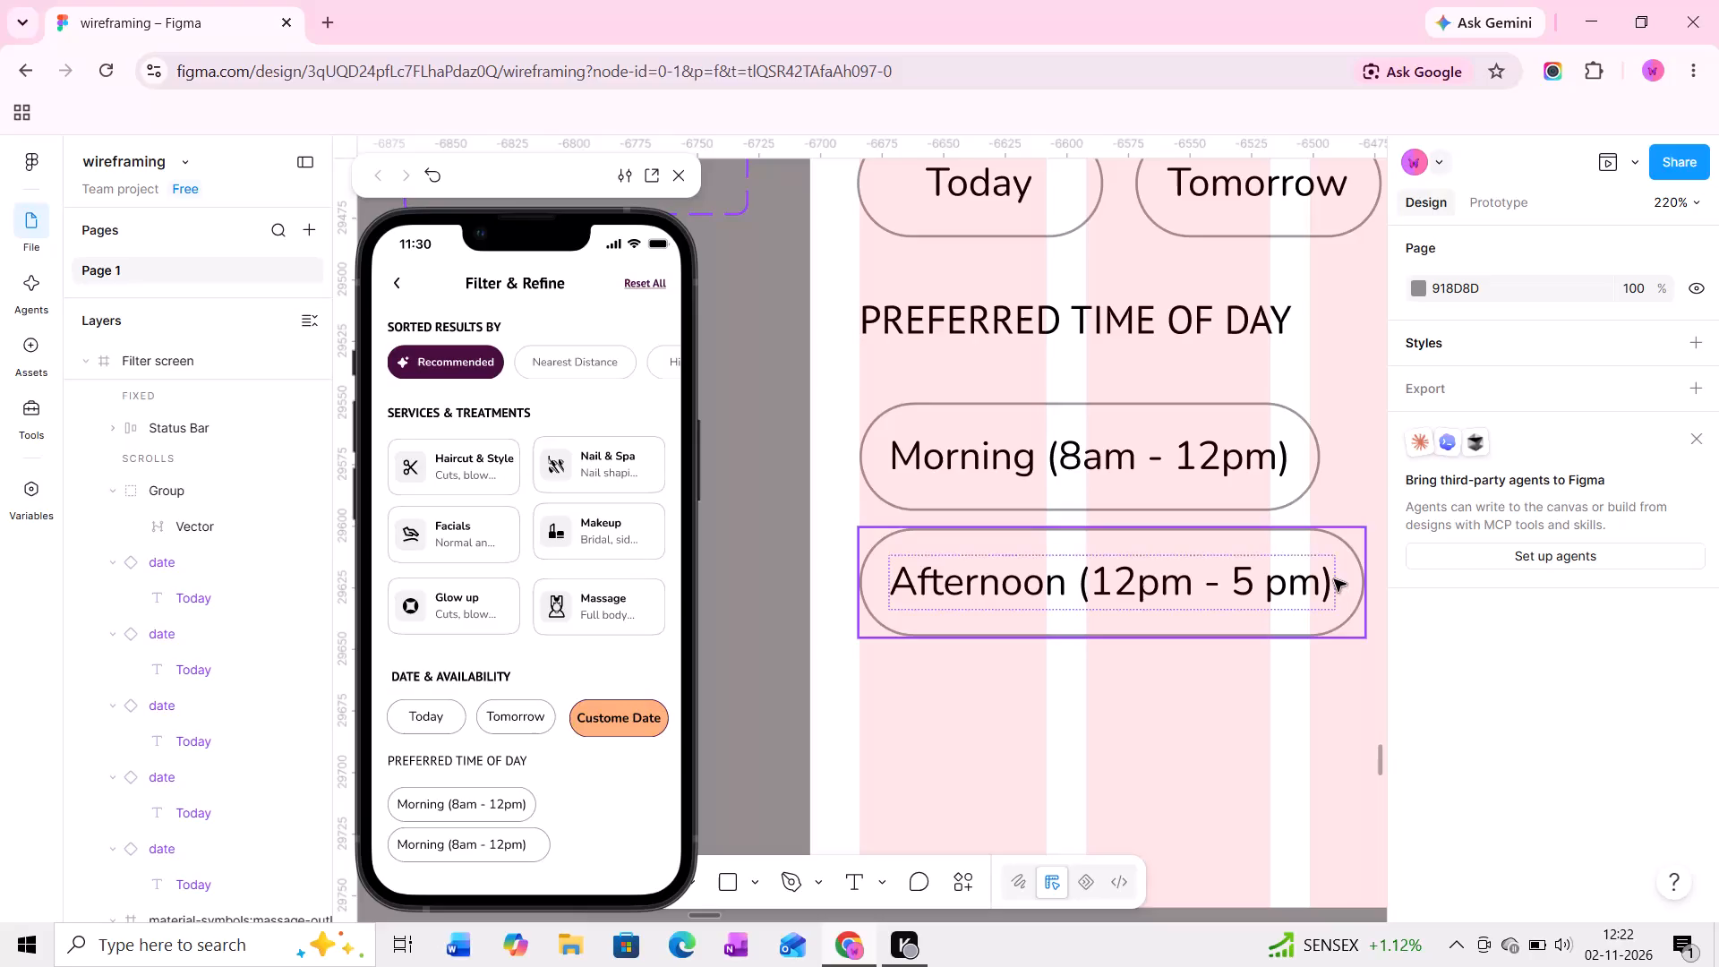
# Duplicate the "Afternoon (12pm - 5 pm)" chip and place the copy directly beneath it at about X 23, Y 807.
pyautogui.keyDown('ctrl'); pyautogui.click(1220, 587); pyautogui.keyUp('ctrl')
pyautogui.moveTo(1210, 587); pyautogui.dragTo(1154, 463, button='middle')
pyautogui.click(1450, 936)
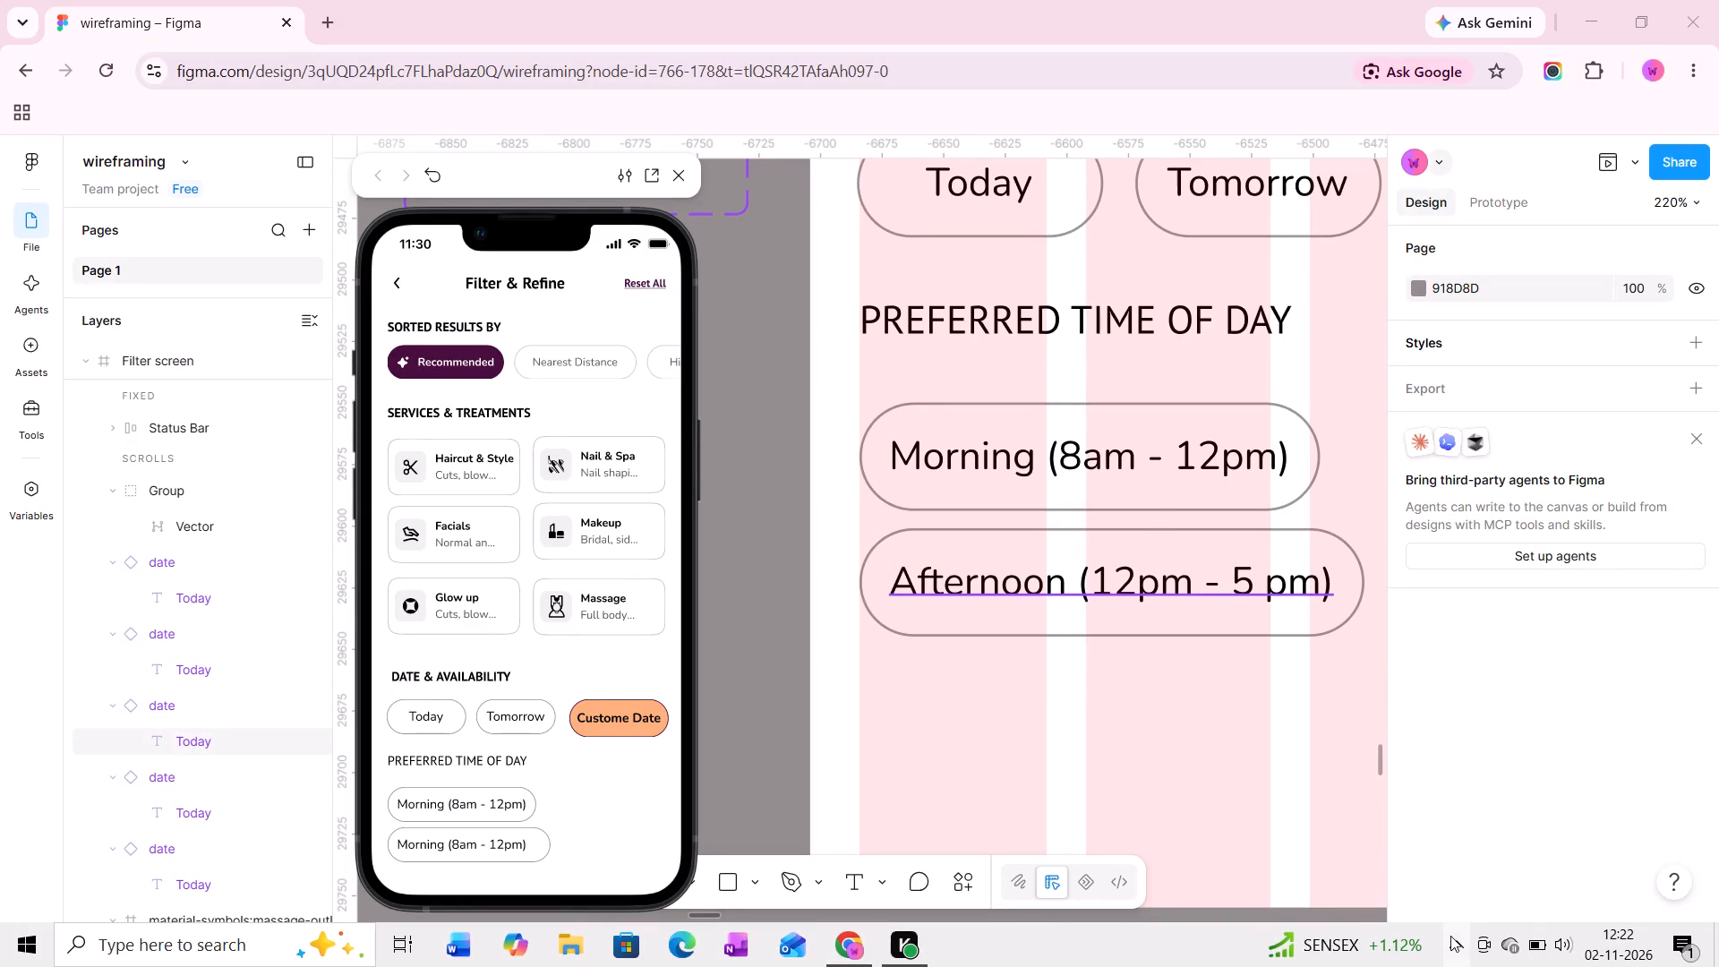
pyautogui.click(1458, 946)
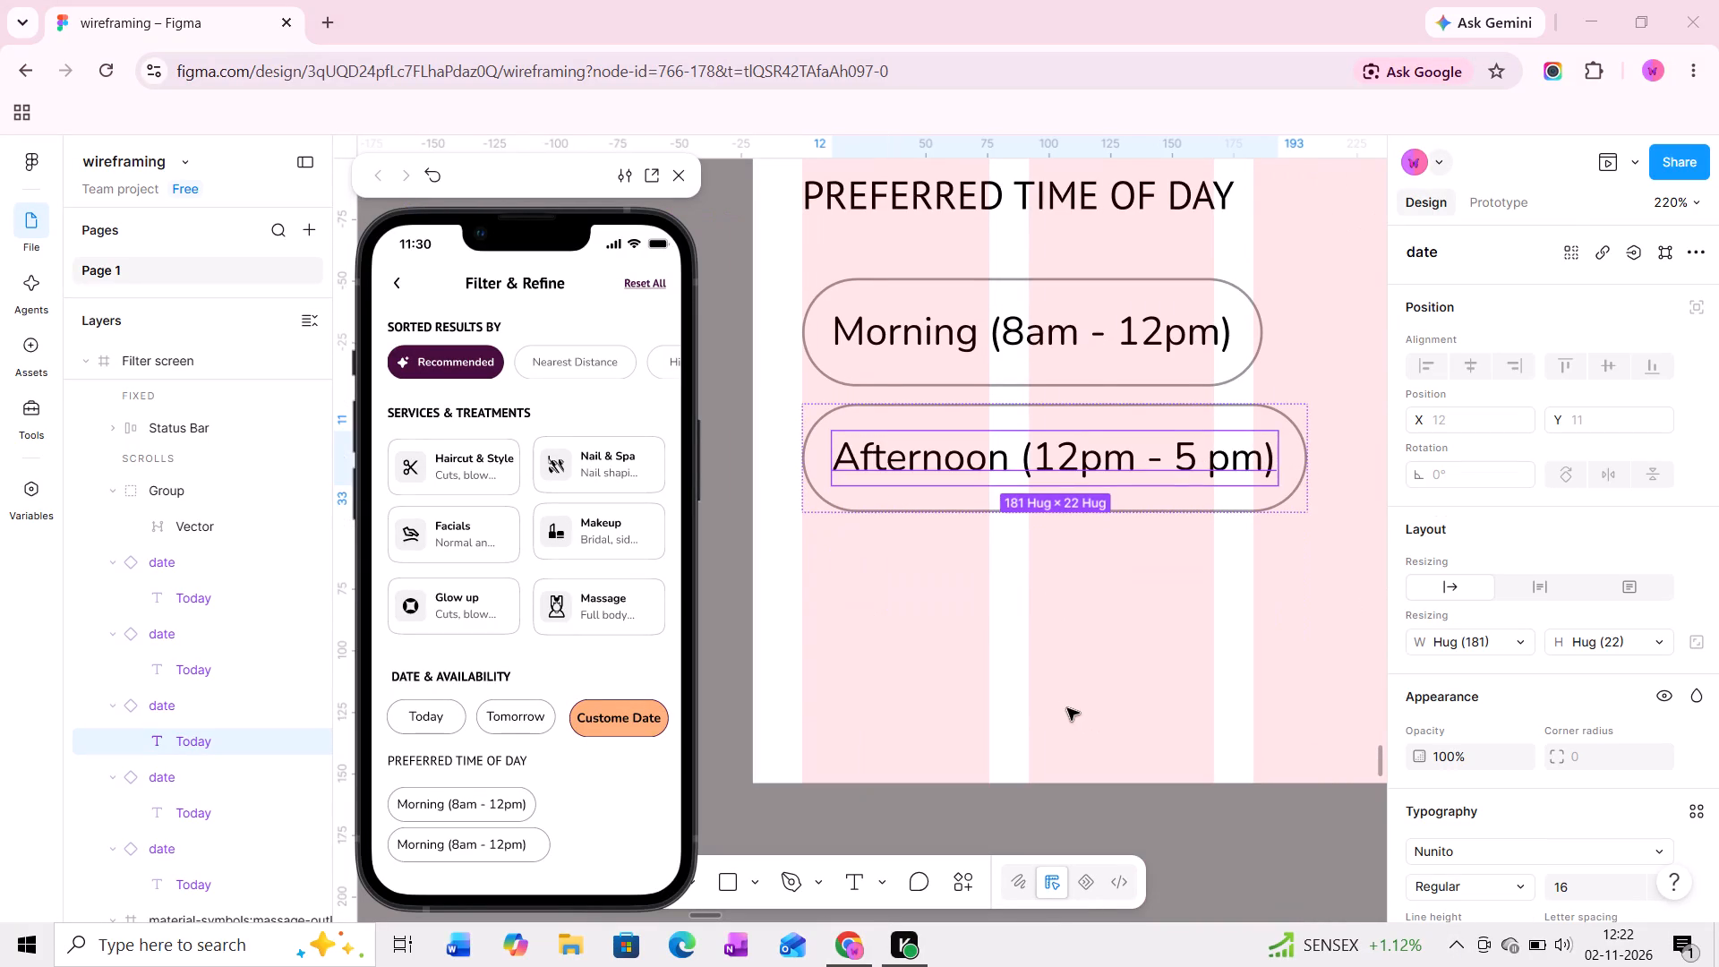
pyautogui.moveTo(1060, 703); pyautogui.dragTo(995, 591, button='middle')
pyautogui.moveTo(995, 584); pyautogui.dragTo(1018, 648, button='middle')
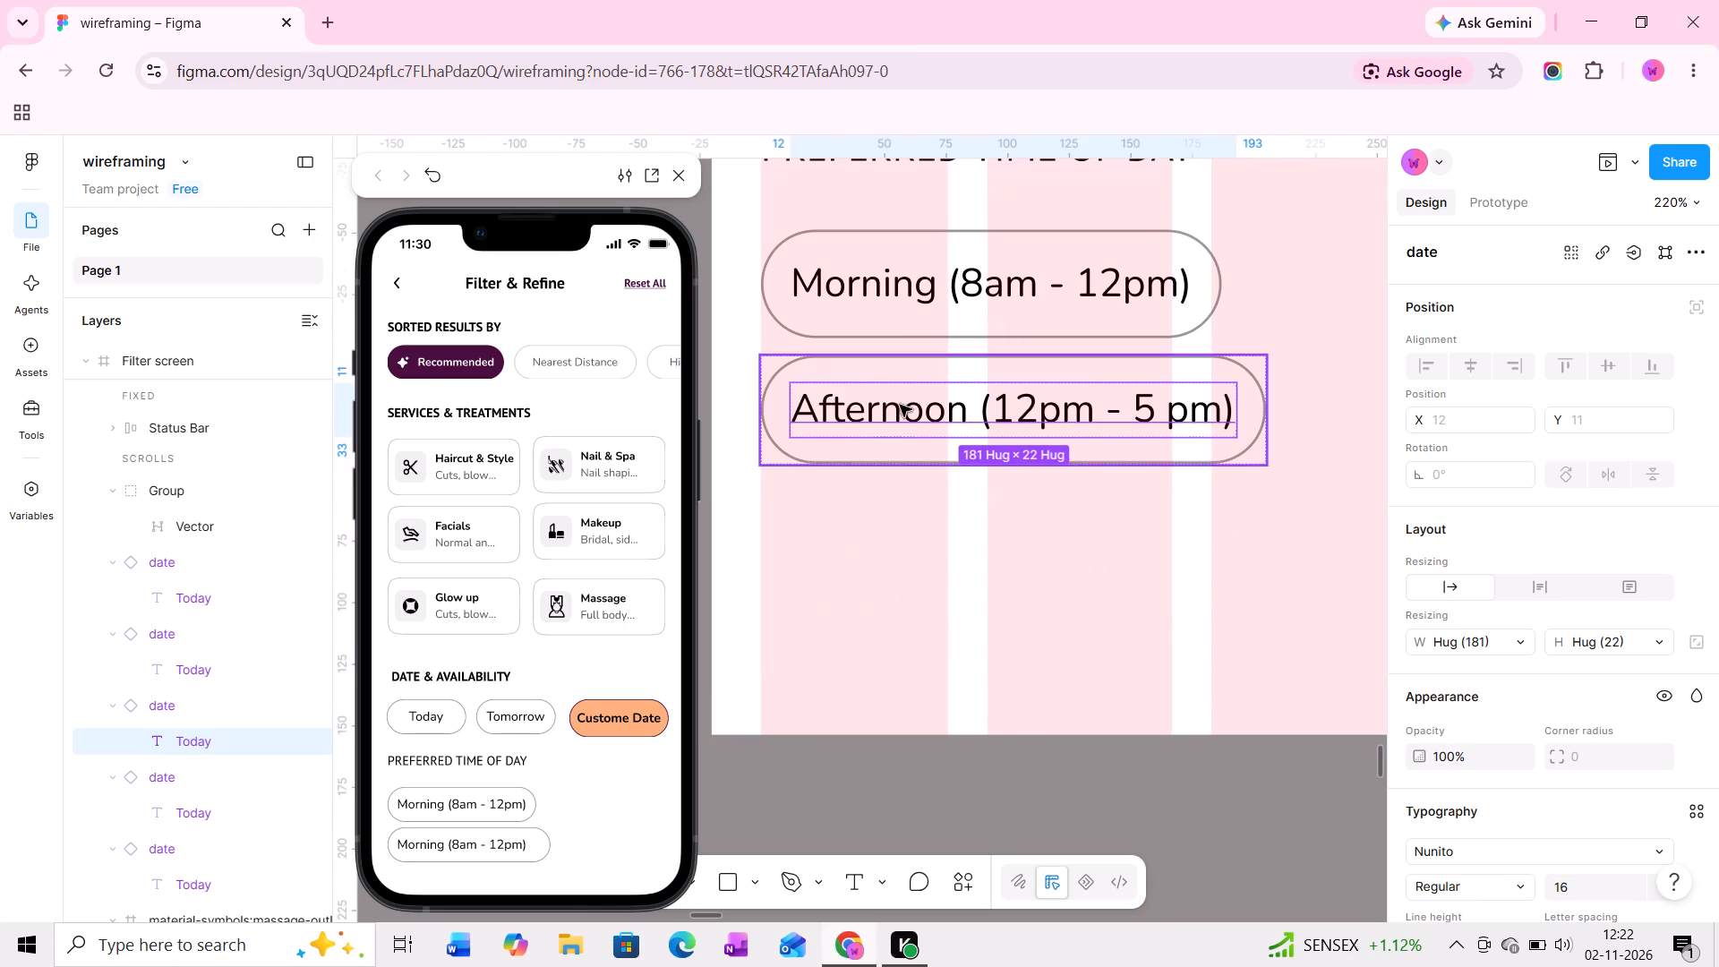
pyautogui.click(915, 376)
pyautogui.keyDown('alt'); pyautogui.moveTo(915, 376); pyautogui.dragTo(912, 495); pyautogui.keyUp('alt')
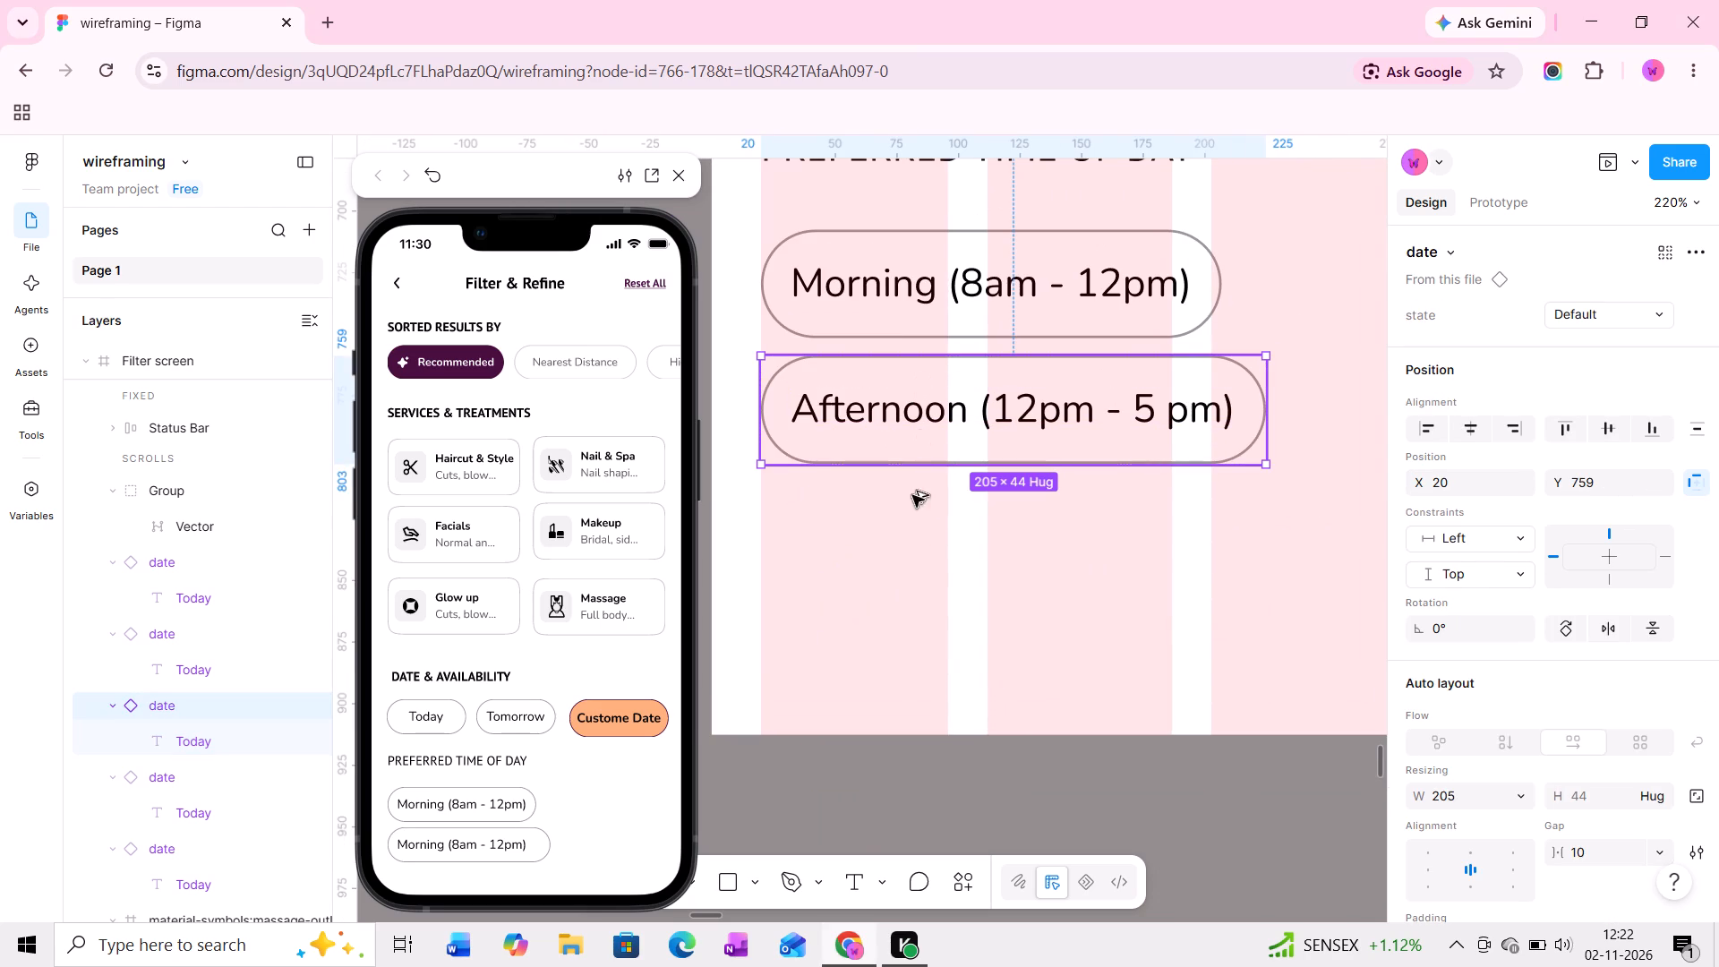
pyautogui.keyDown('alt'); pyautogui.moveTo(912, 495); pyautogui.dragTo(908, 543); pyautogui.keyUp('alt')
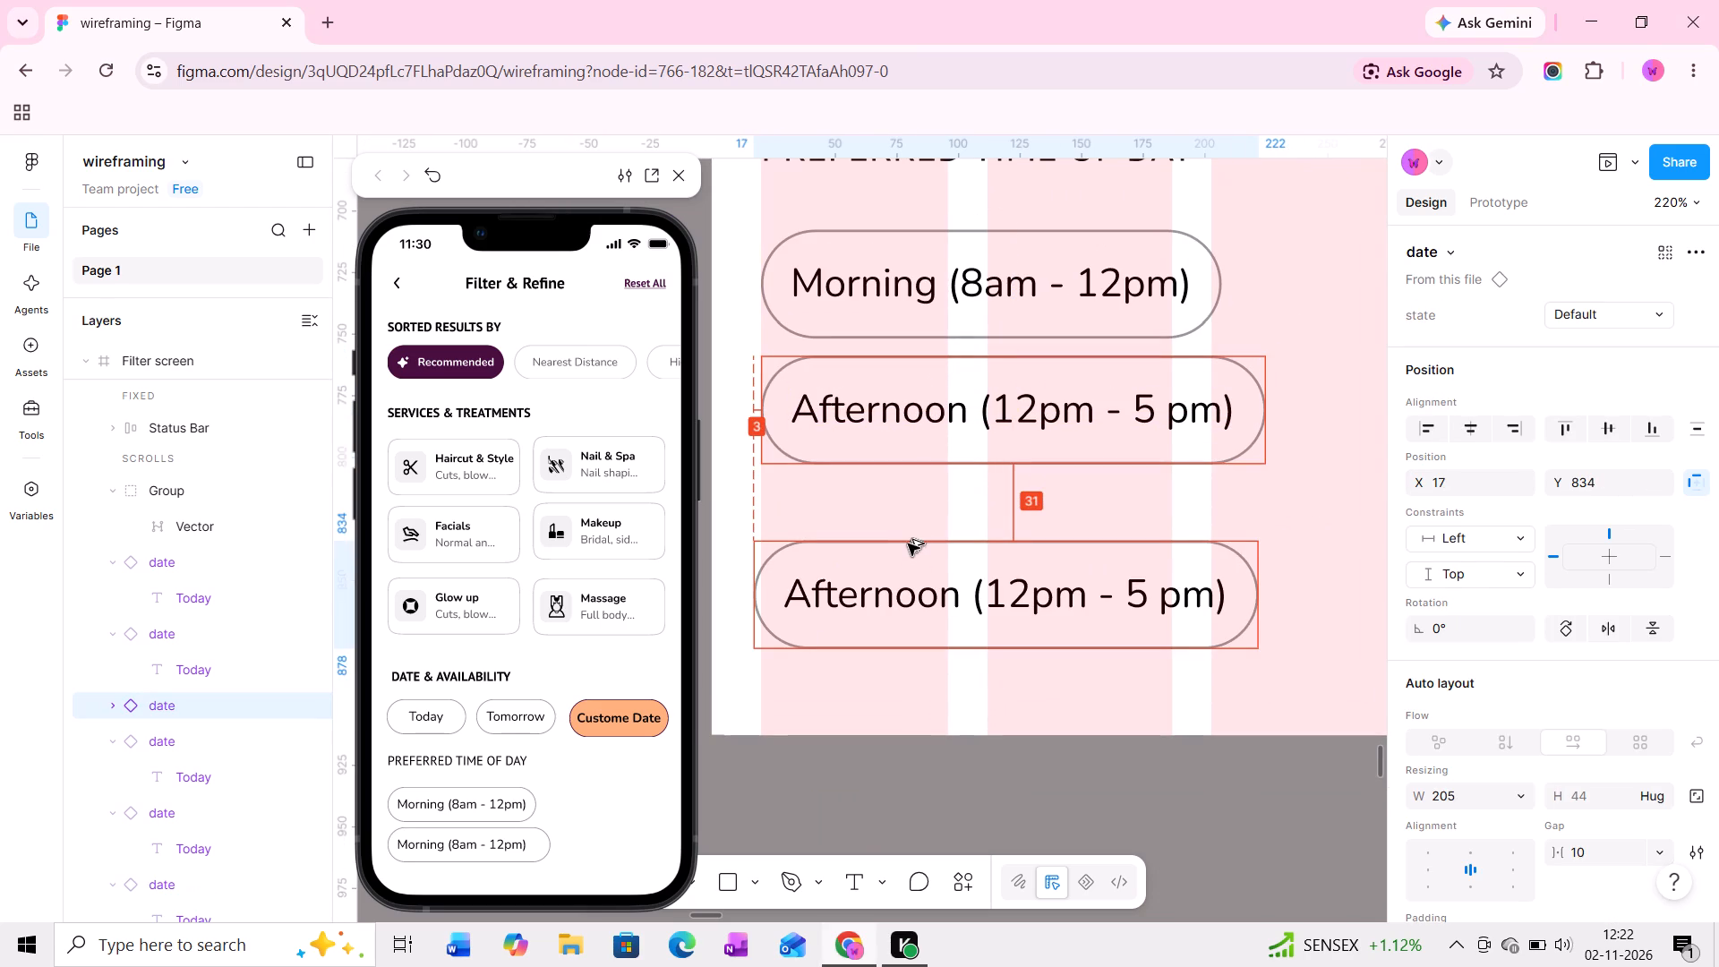
pyautogui.keyDown('alt'); pyautogui.moveTo(908, 543); pyautogui.dragTo(923, 495); pyautogui.keyUp('alt')
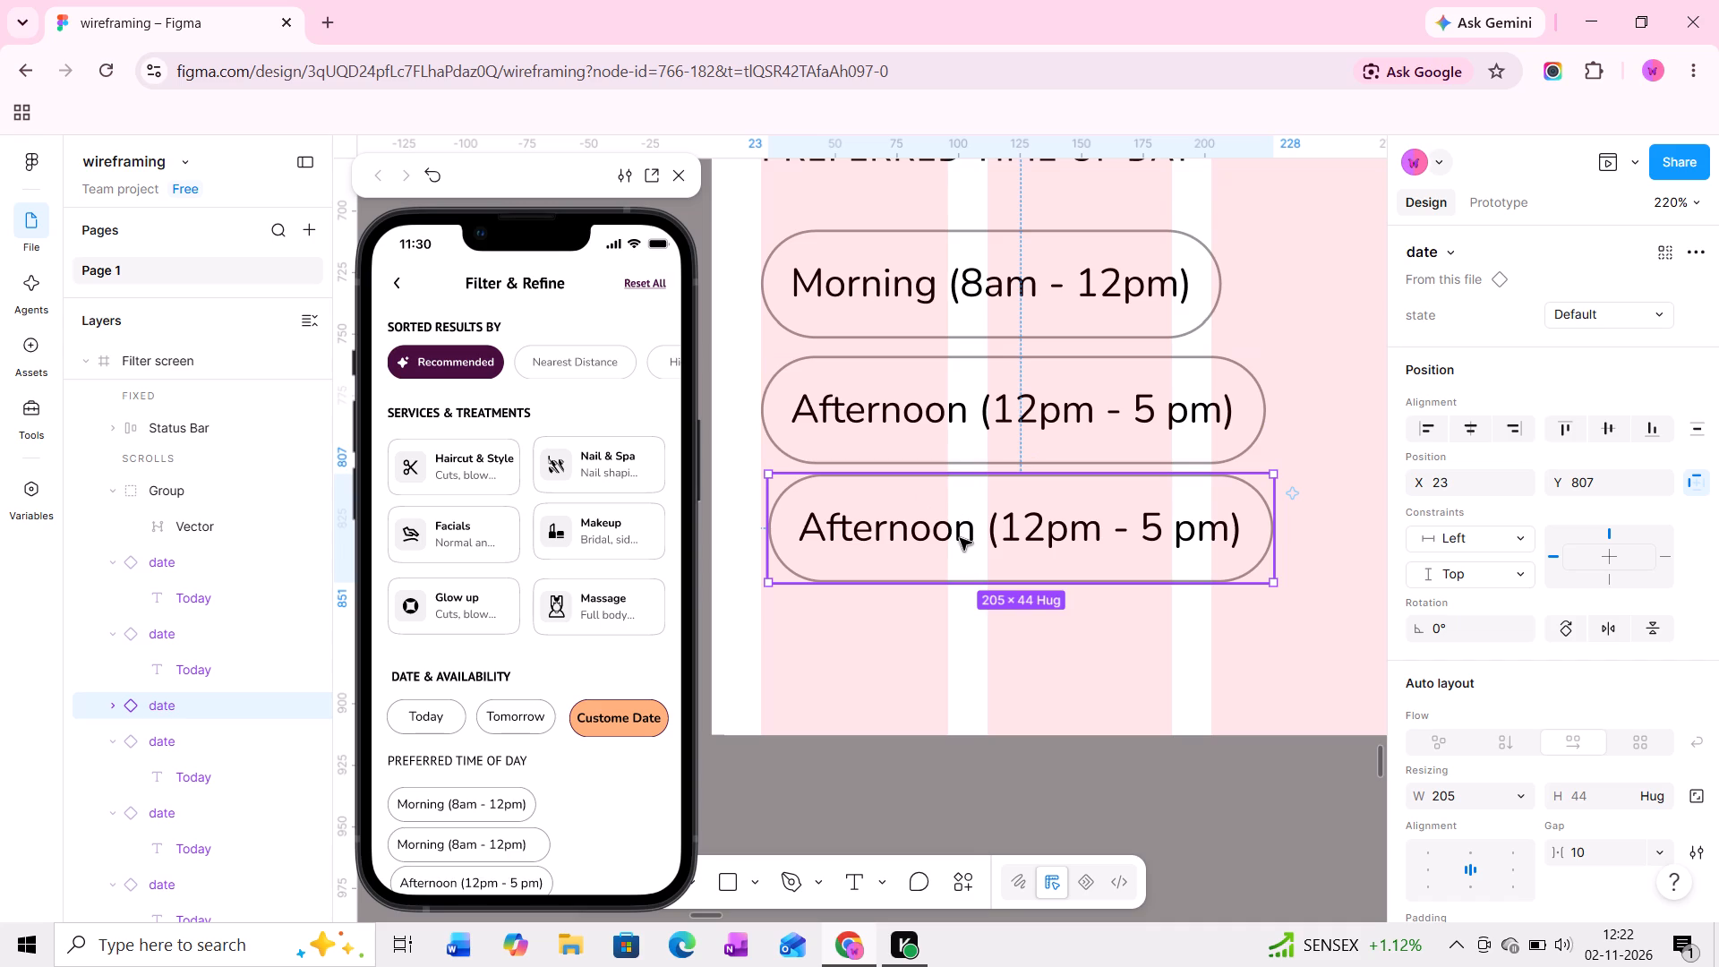
# Change the label of the lowest time chip to "Evening (5pm - 9pm)".
pyautogui.keyDown('ctrl'); pyautogui.doubleClick(1013, 526); pyautogui.keyUp('ctrl')
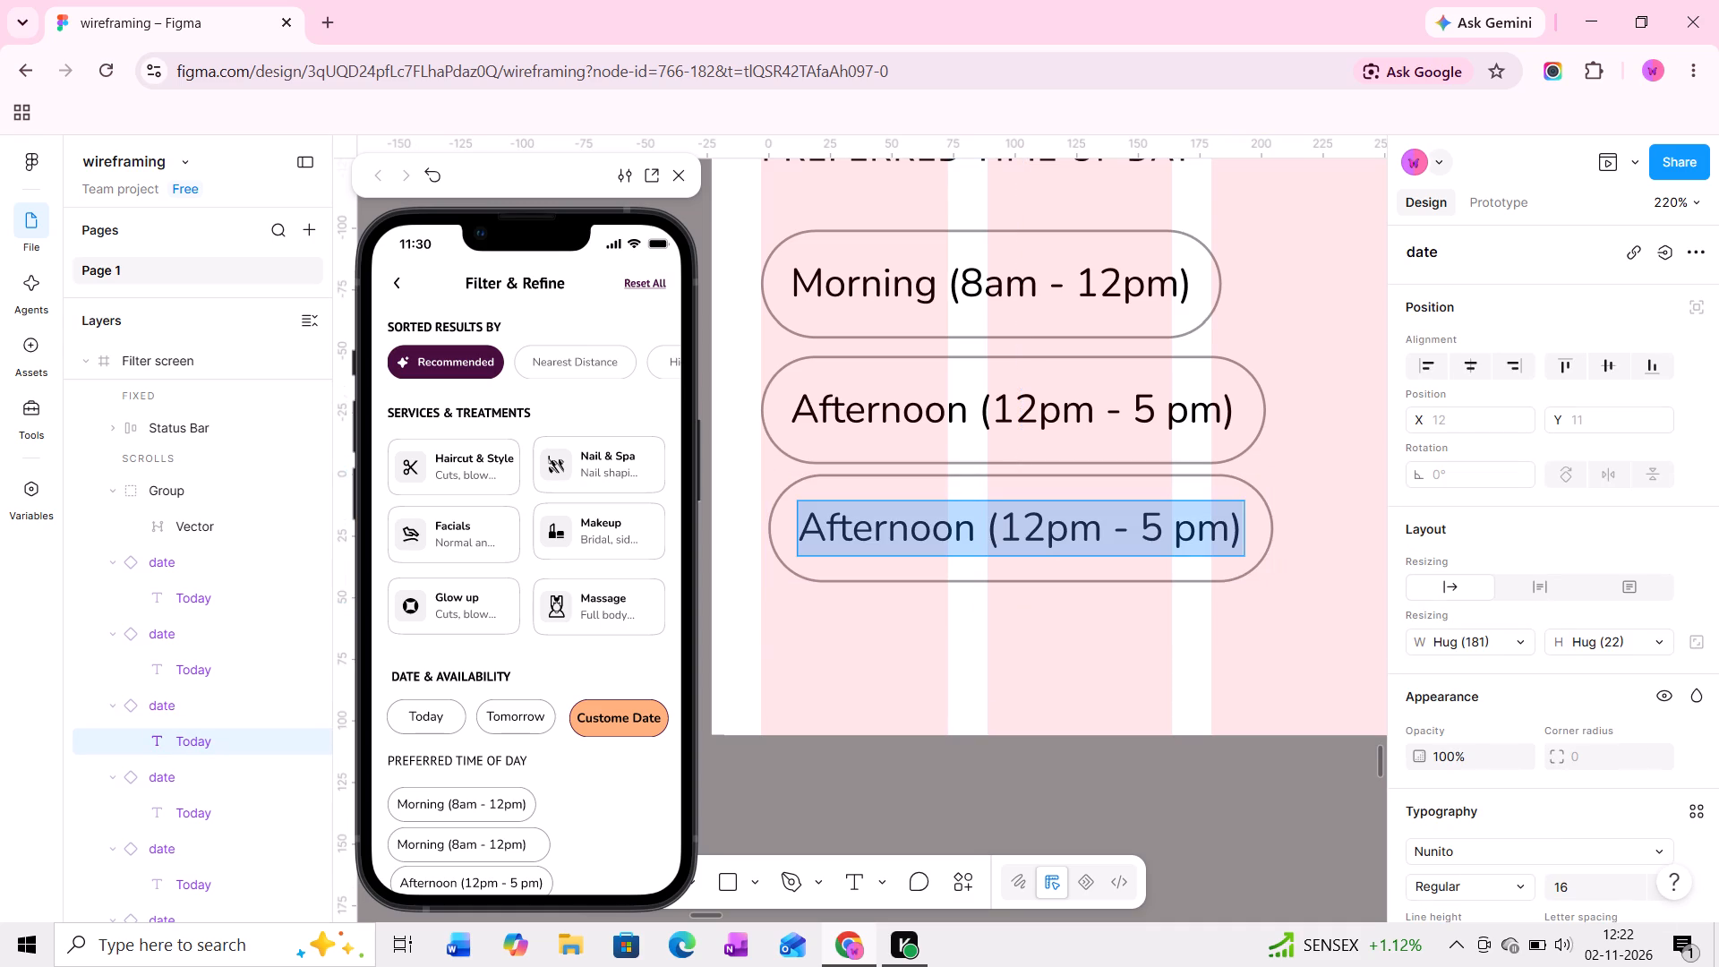
pyautogui.write('Evening')
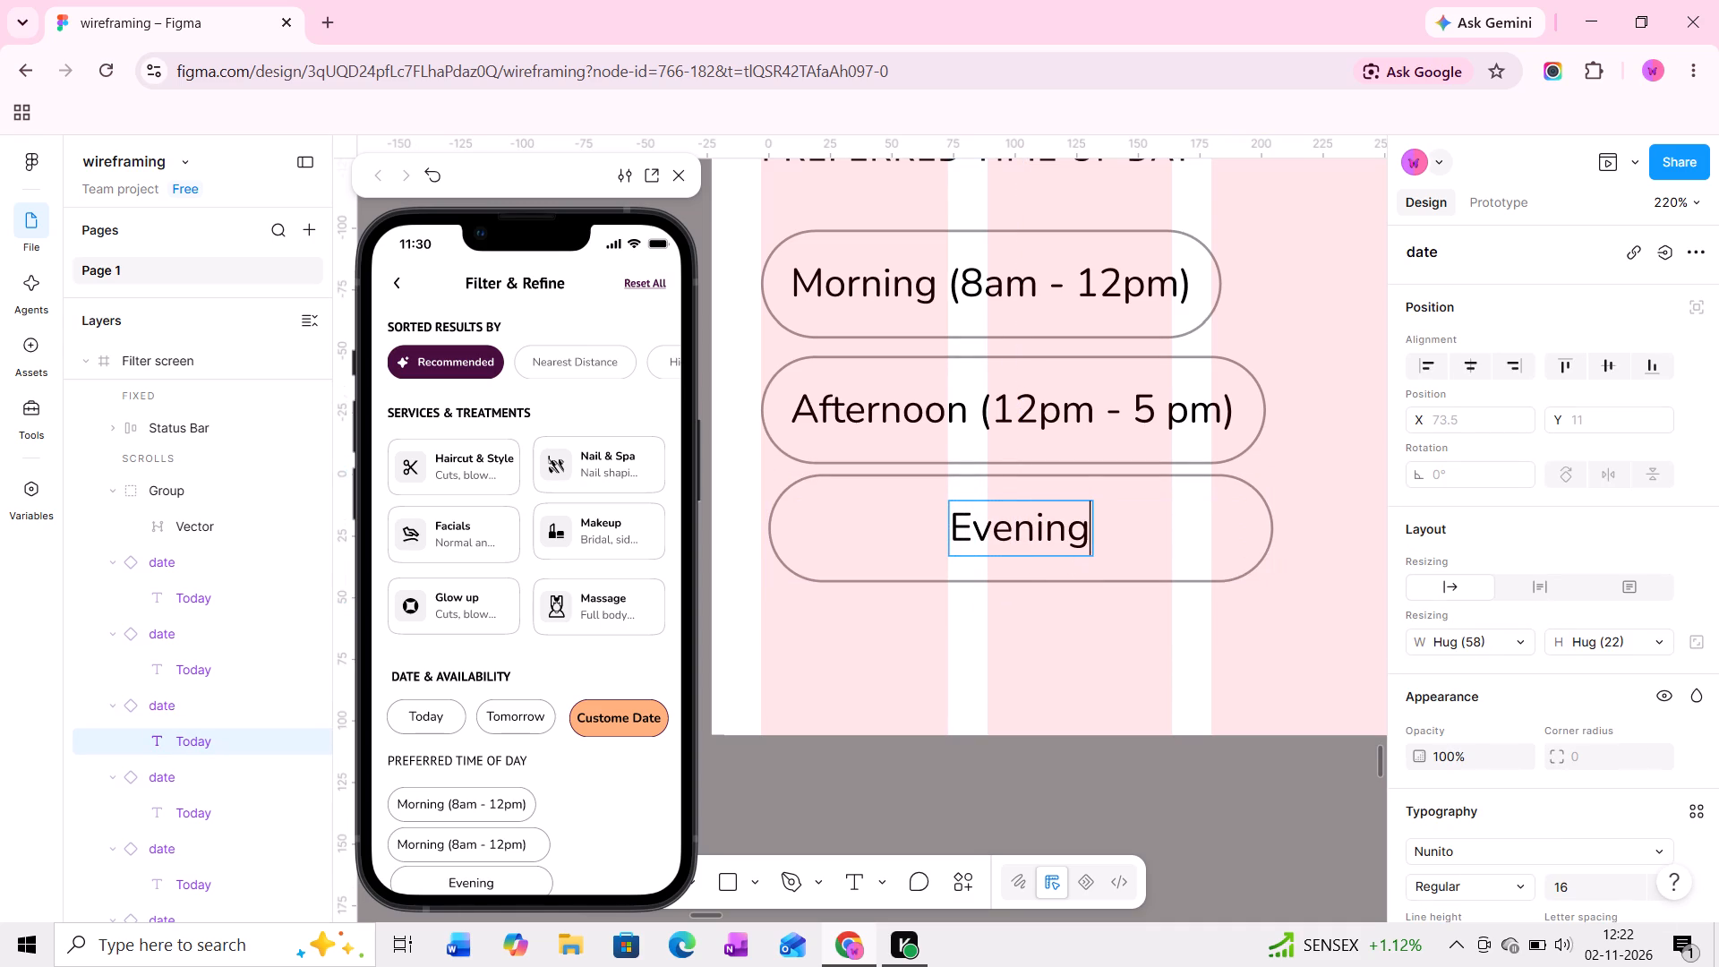
pyautogui.press('space')
pyautogui.write('(')
pyautogui.press('5')
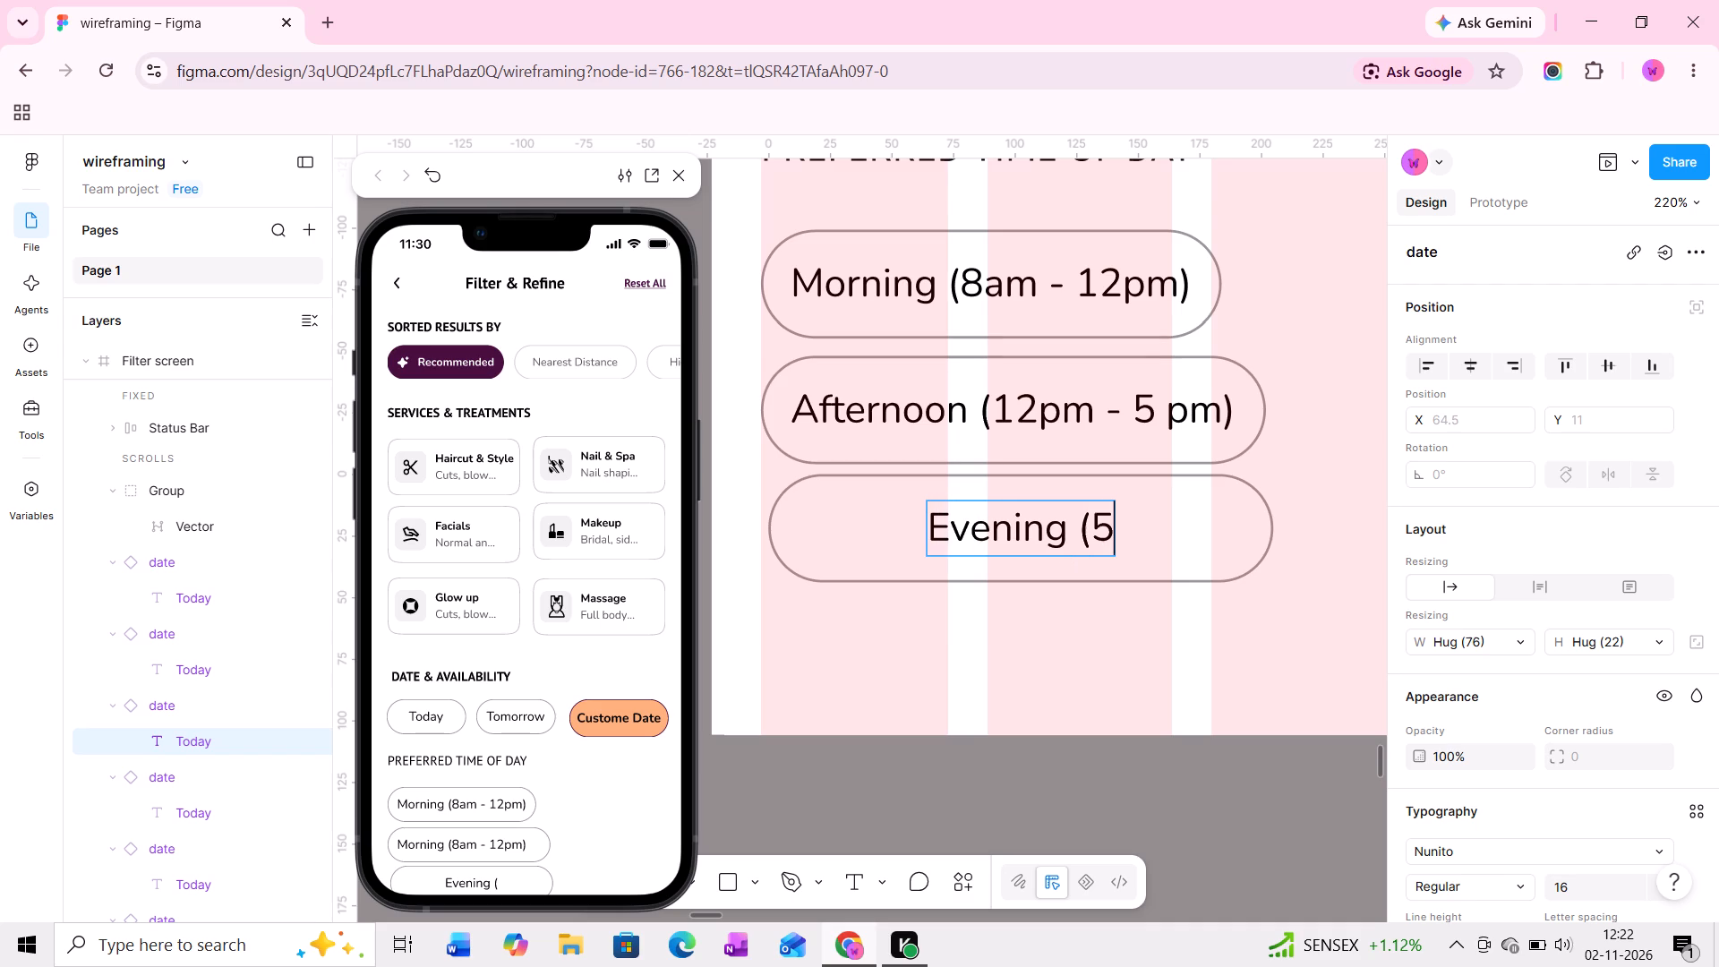
pyautogui.write('pm')
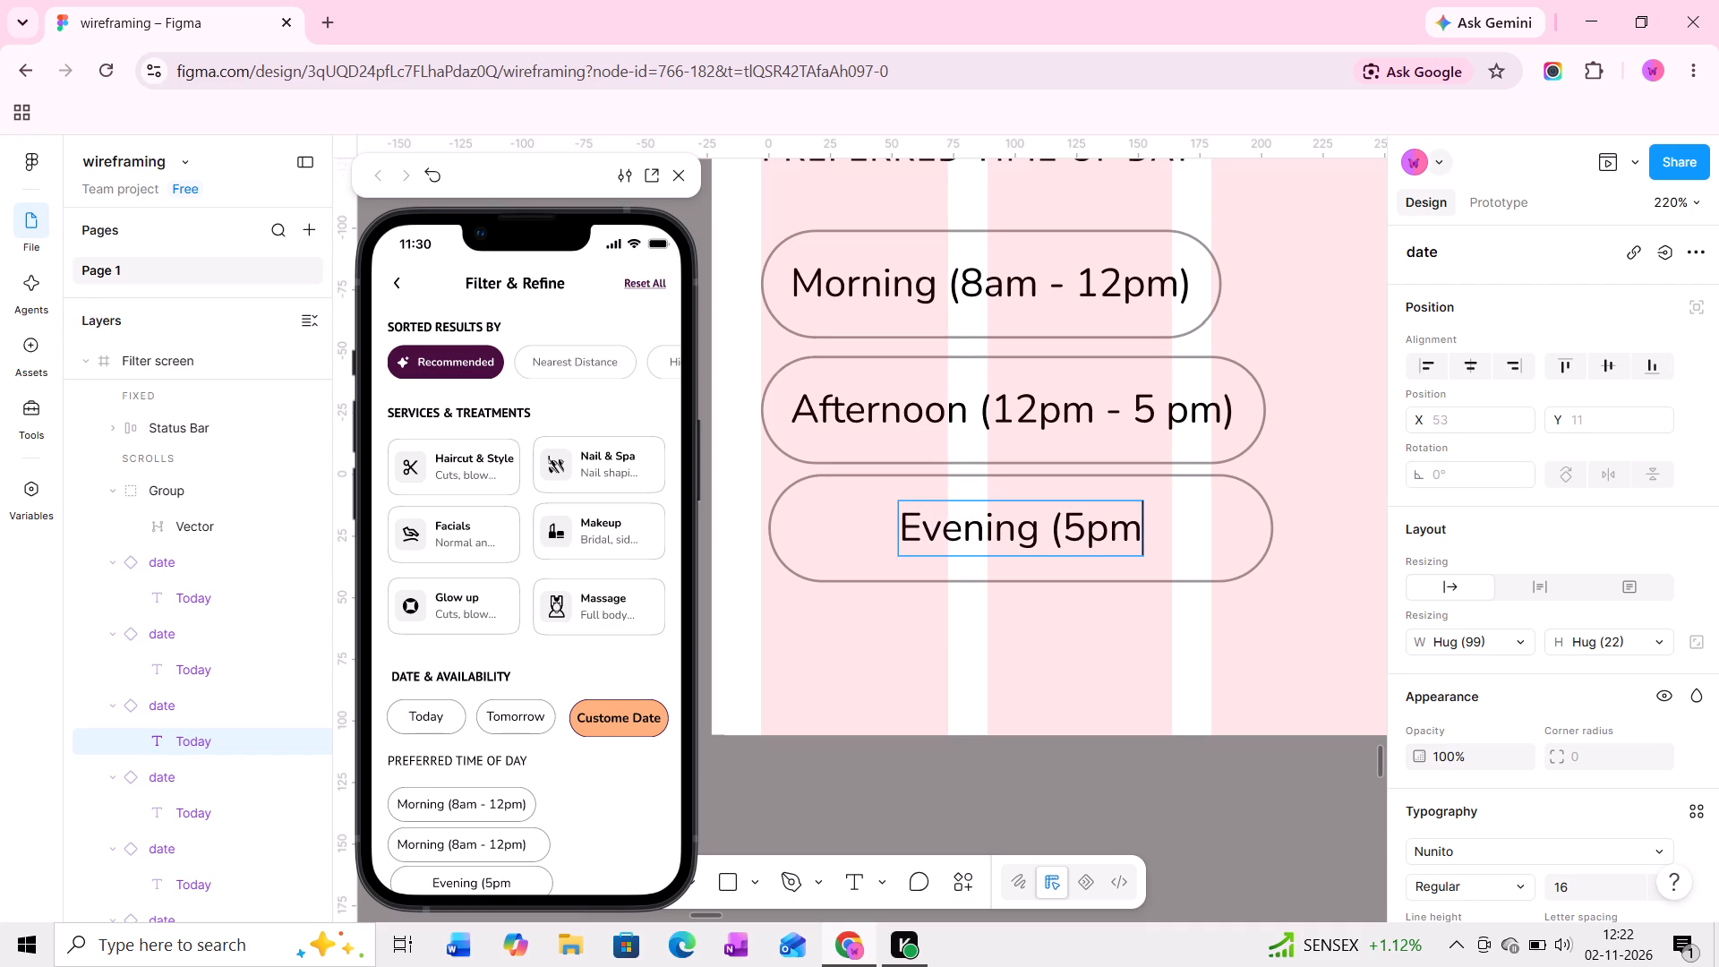
pyautogui.press('space')
pyautogui.write('-')
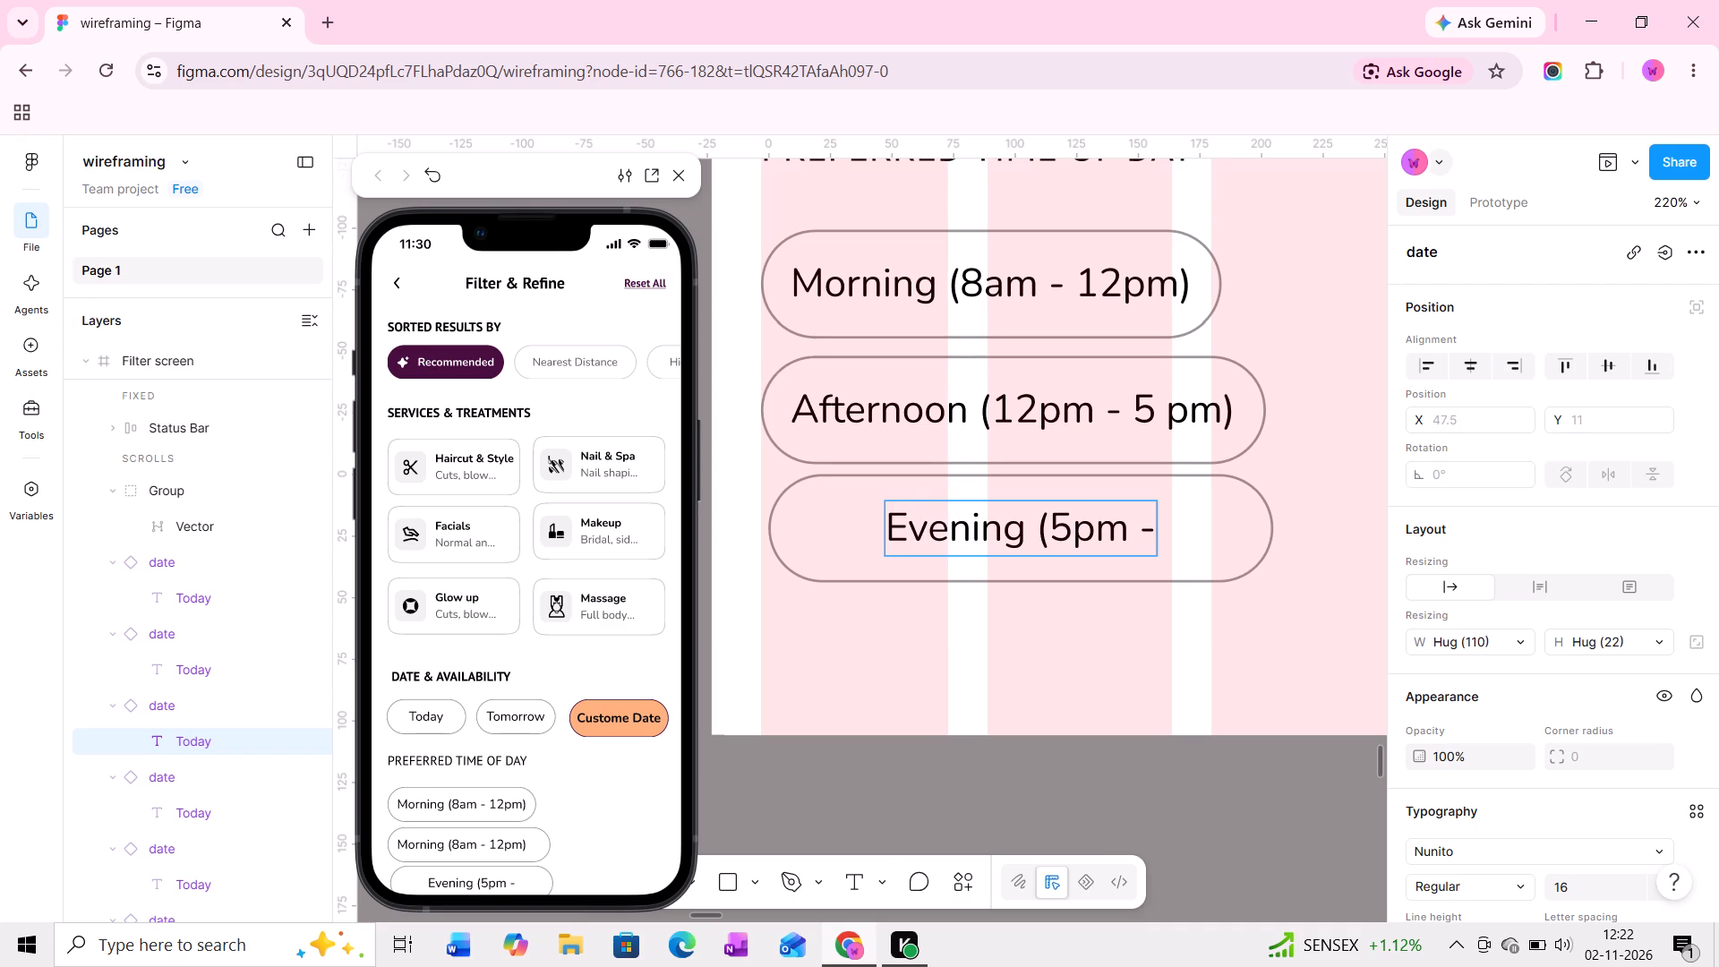
pyautogui.press('space')
pyautogui.write('9Pm')
pyautogui.press('BackSpace')
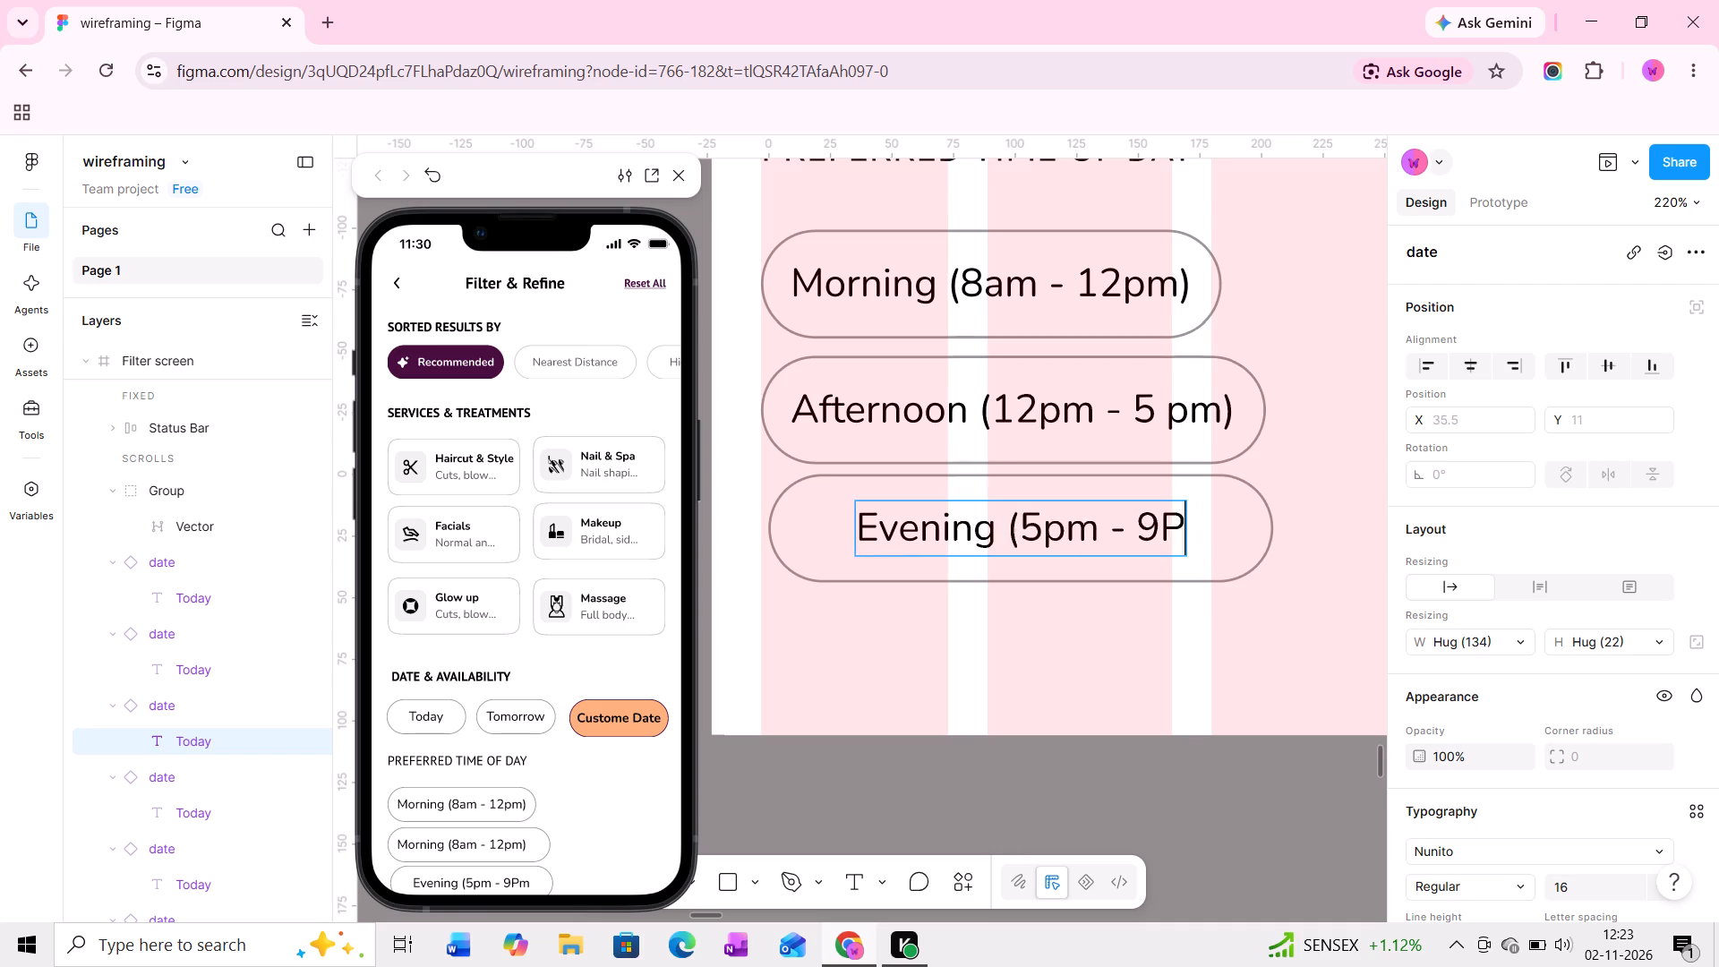
pyautogui.press('BackSpace')
pyautogui.write('pm')
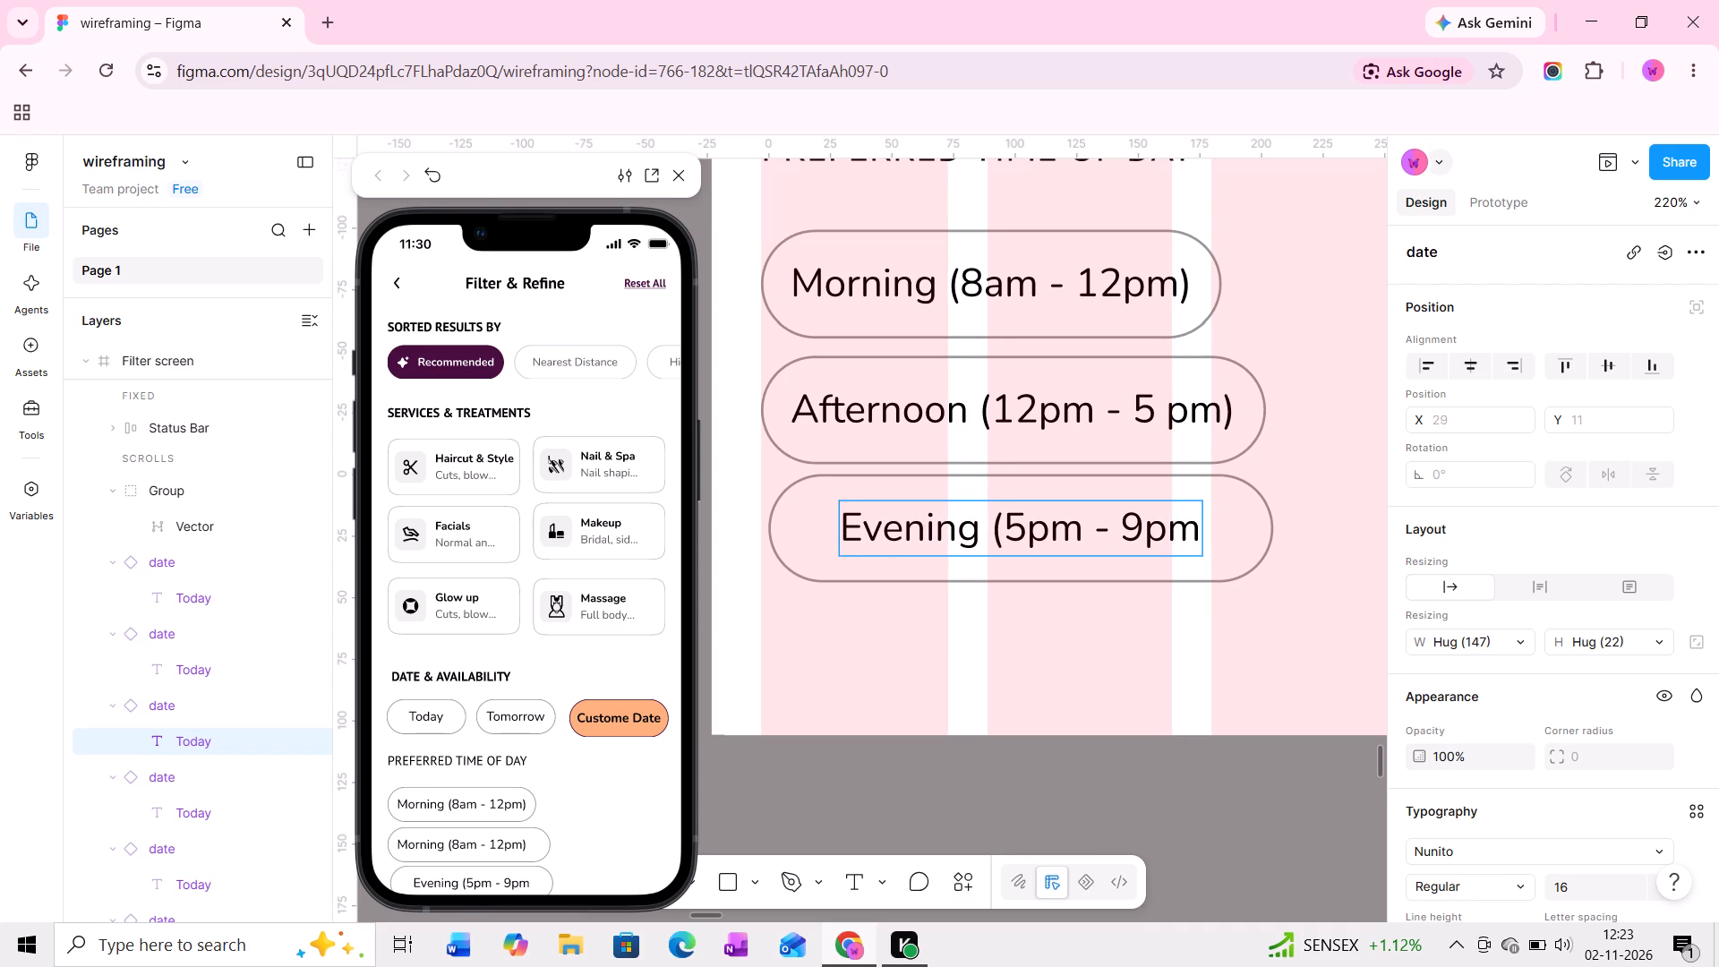
pyautogui.hotkey('shift', ')')
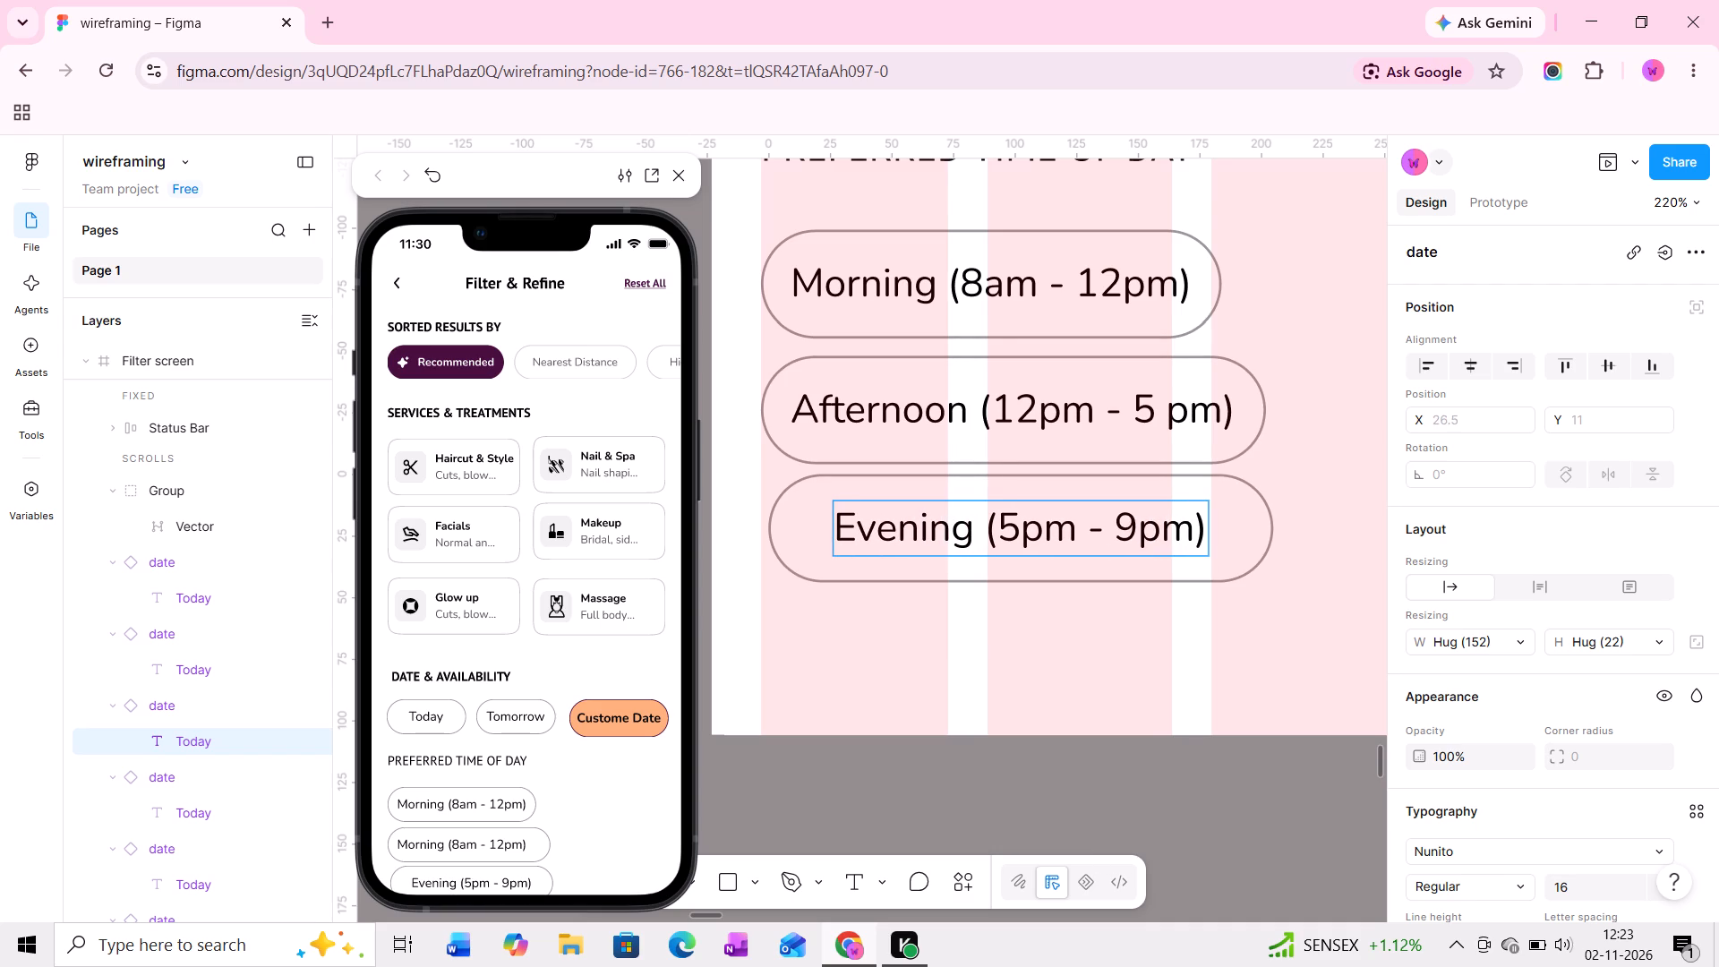
pyautogui.click(1087, 652)
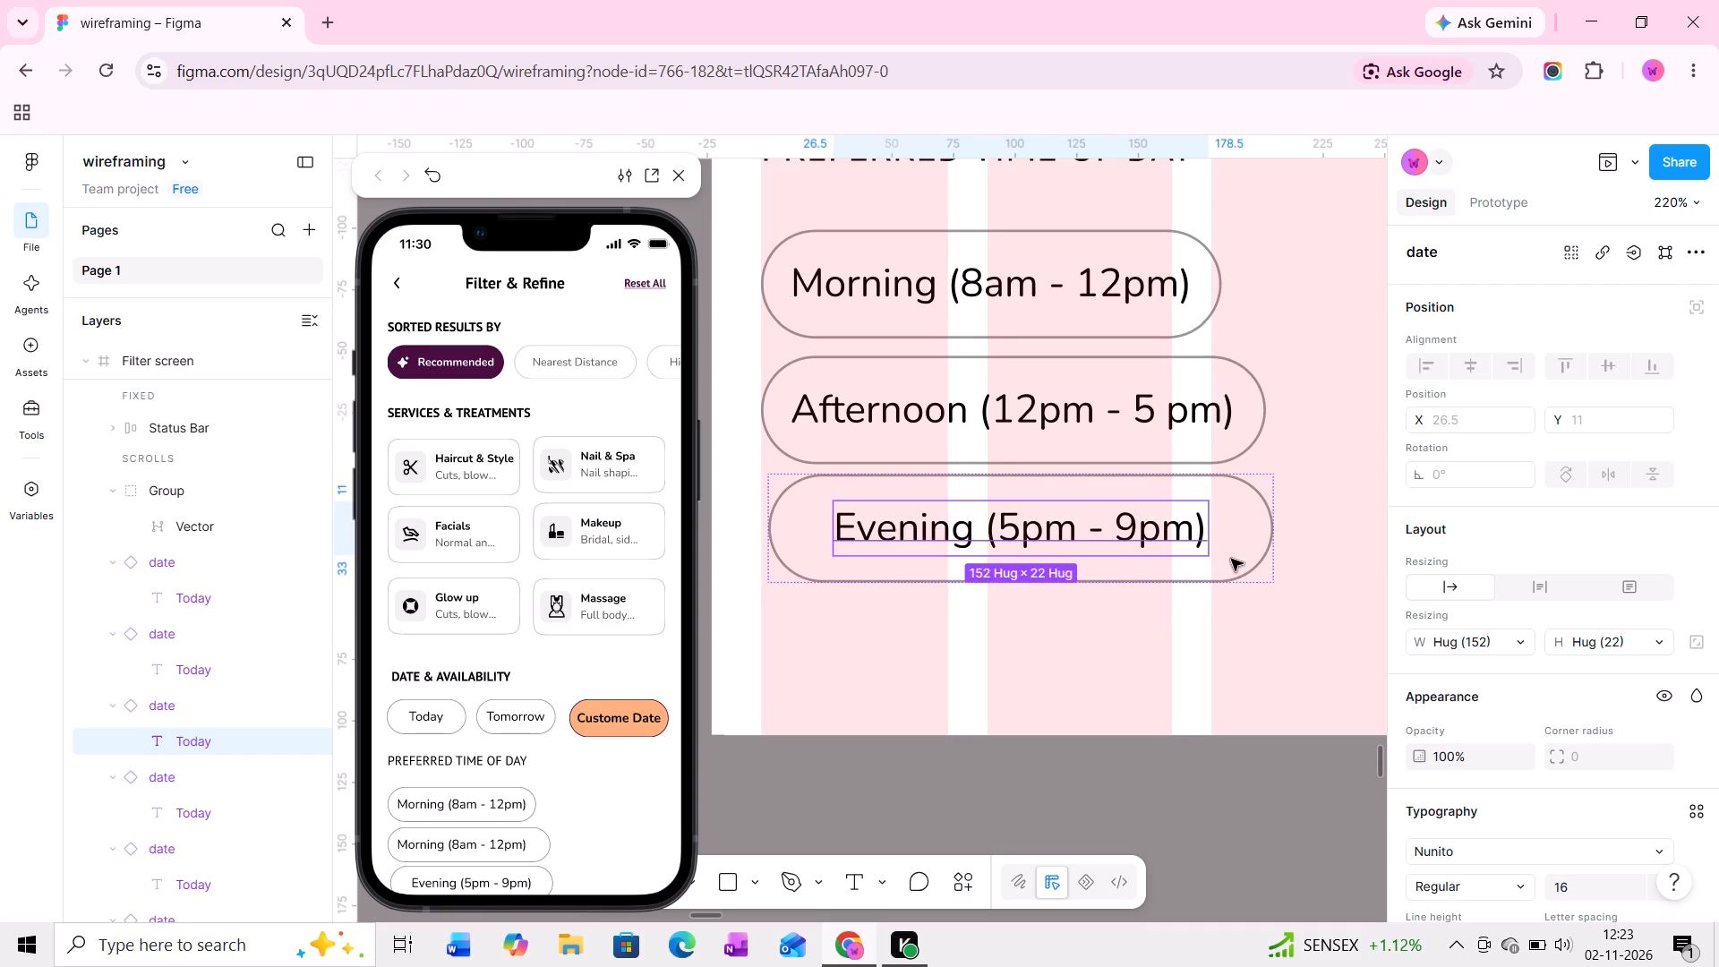
# Narrow the Evening chip to about 180 wide so its outline fits the shorter label.
pyautogui.click(1241, 544)
pyautogui.moveTo(1274, 530); pyautogui.dragTo(1235, 531)
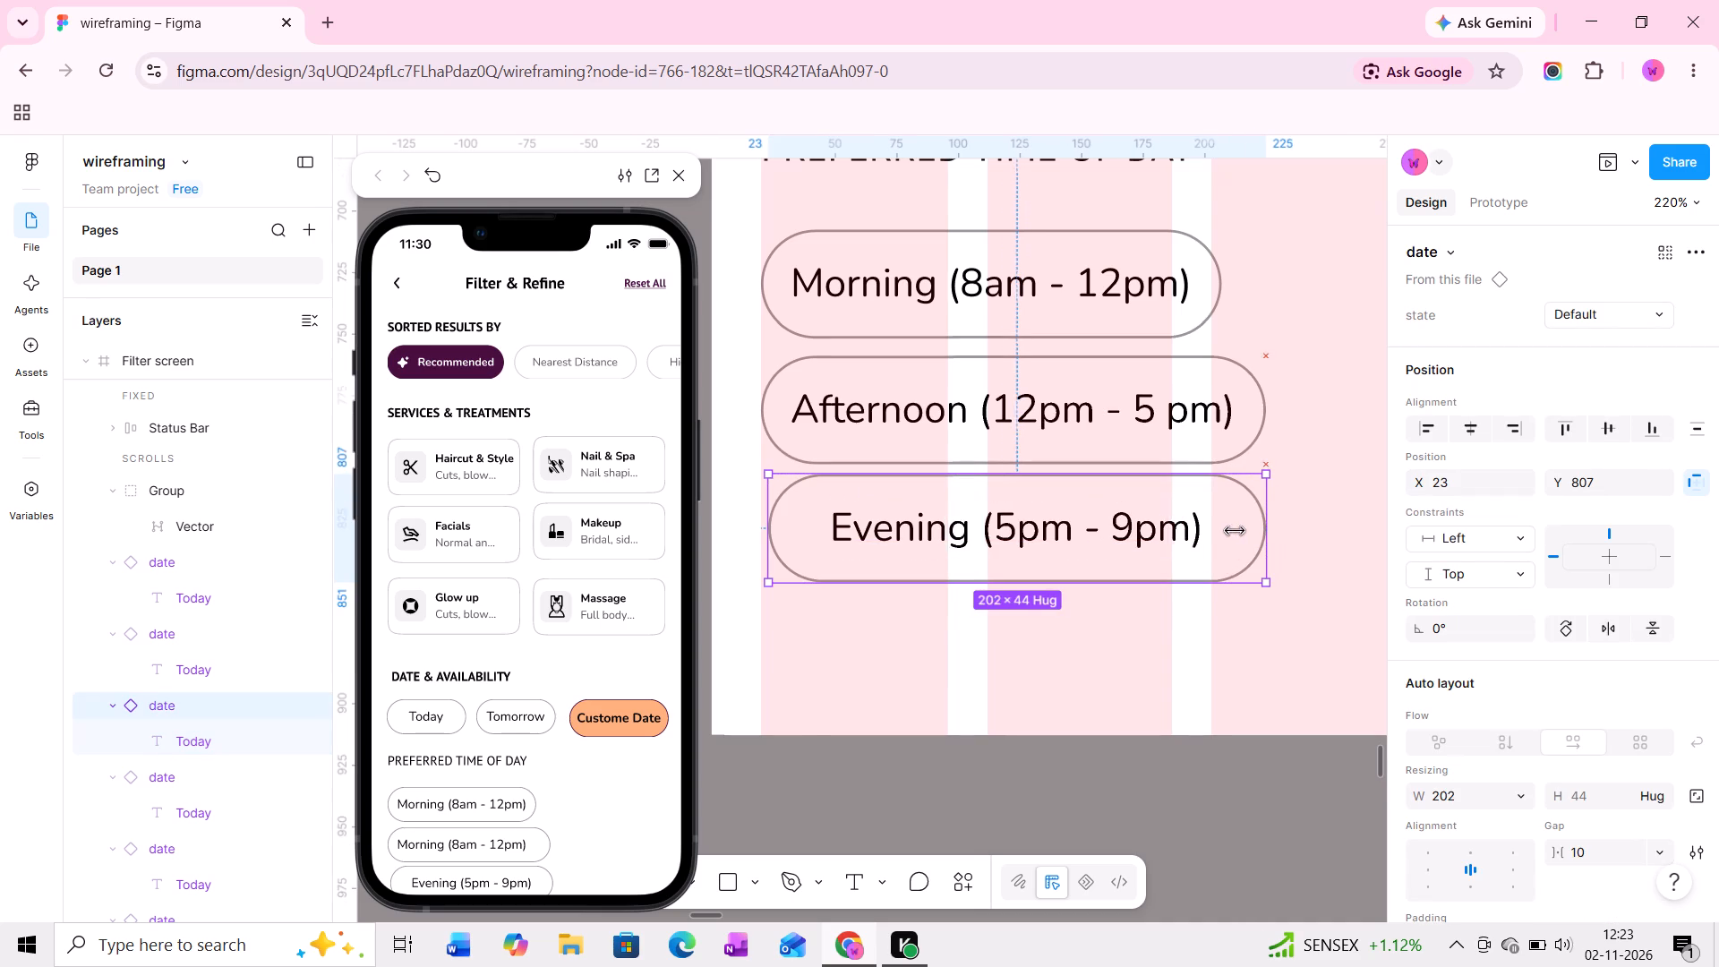
pyautogui.moveTo(1235, 531); pyautogui.dragTo(1207, 532)
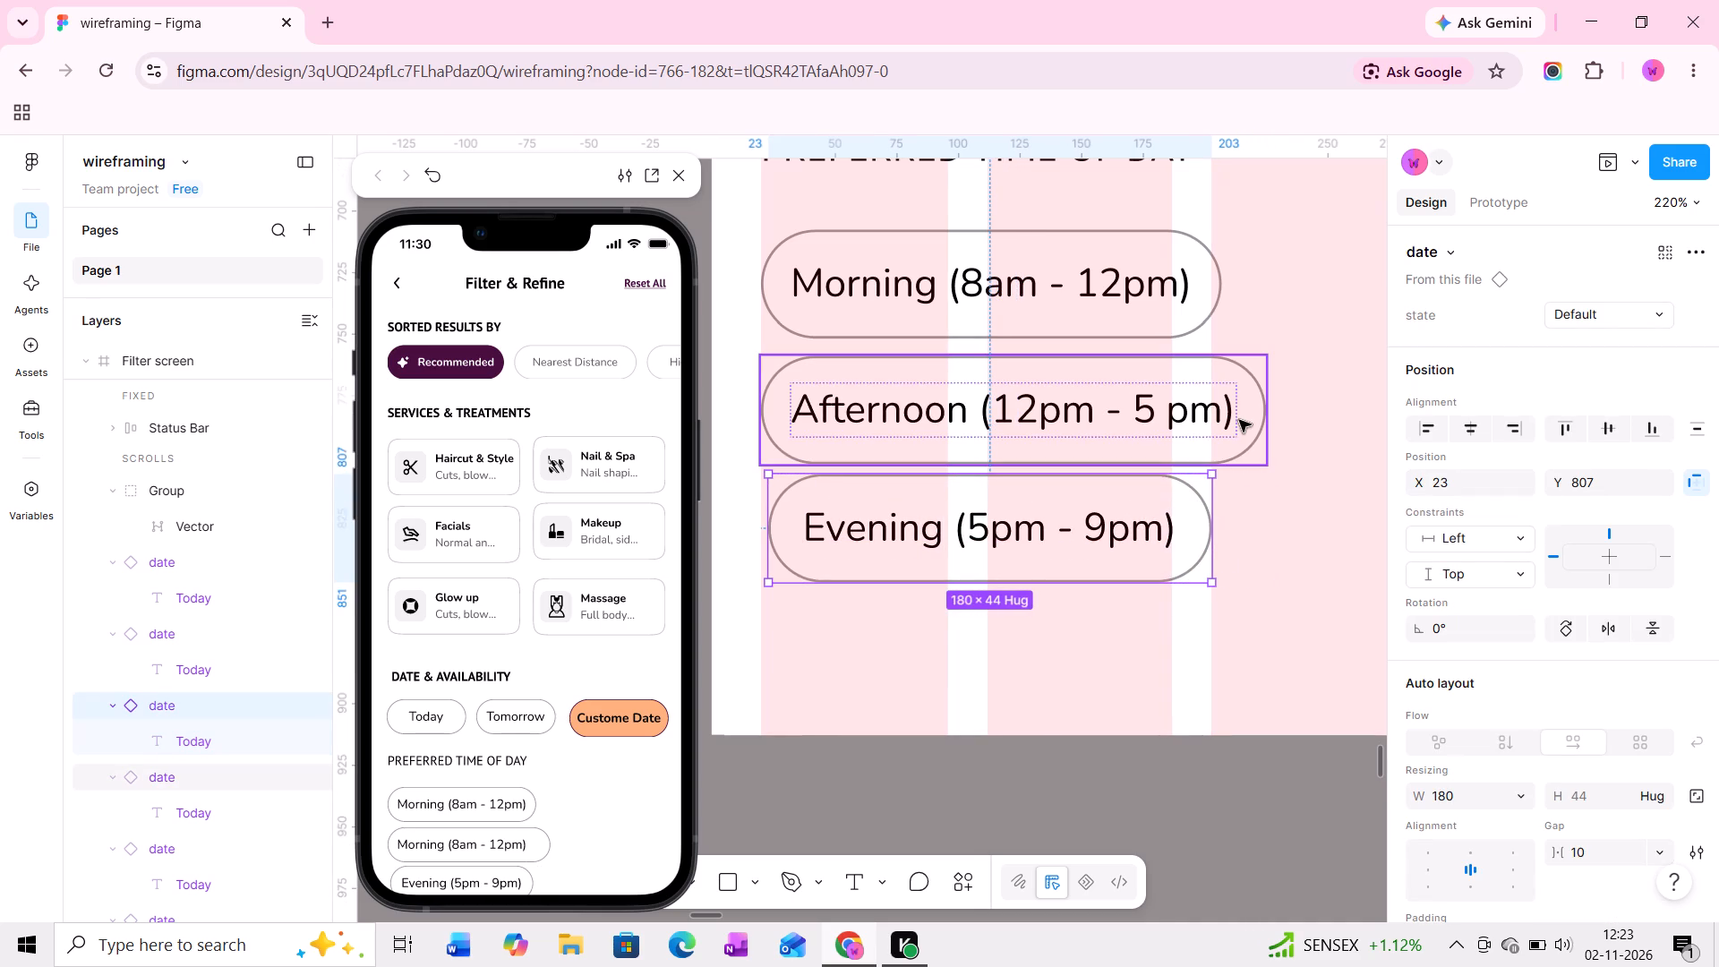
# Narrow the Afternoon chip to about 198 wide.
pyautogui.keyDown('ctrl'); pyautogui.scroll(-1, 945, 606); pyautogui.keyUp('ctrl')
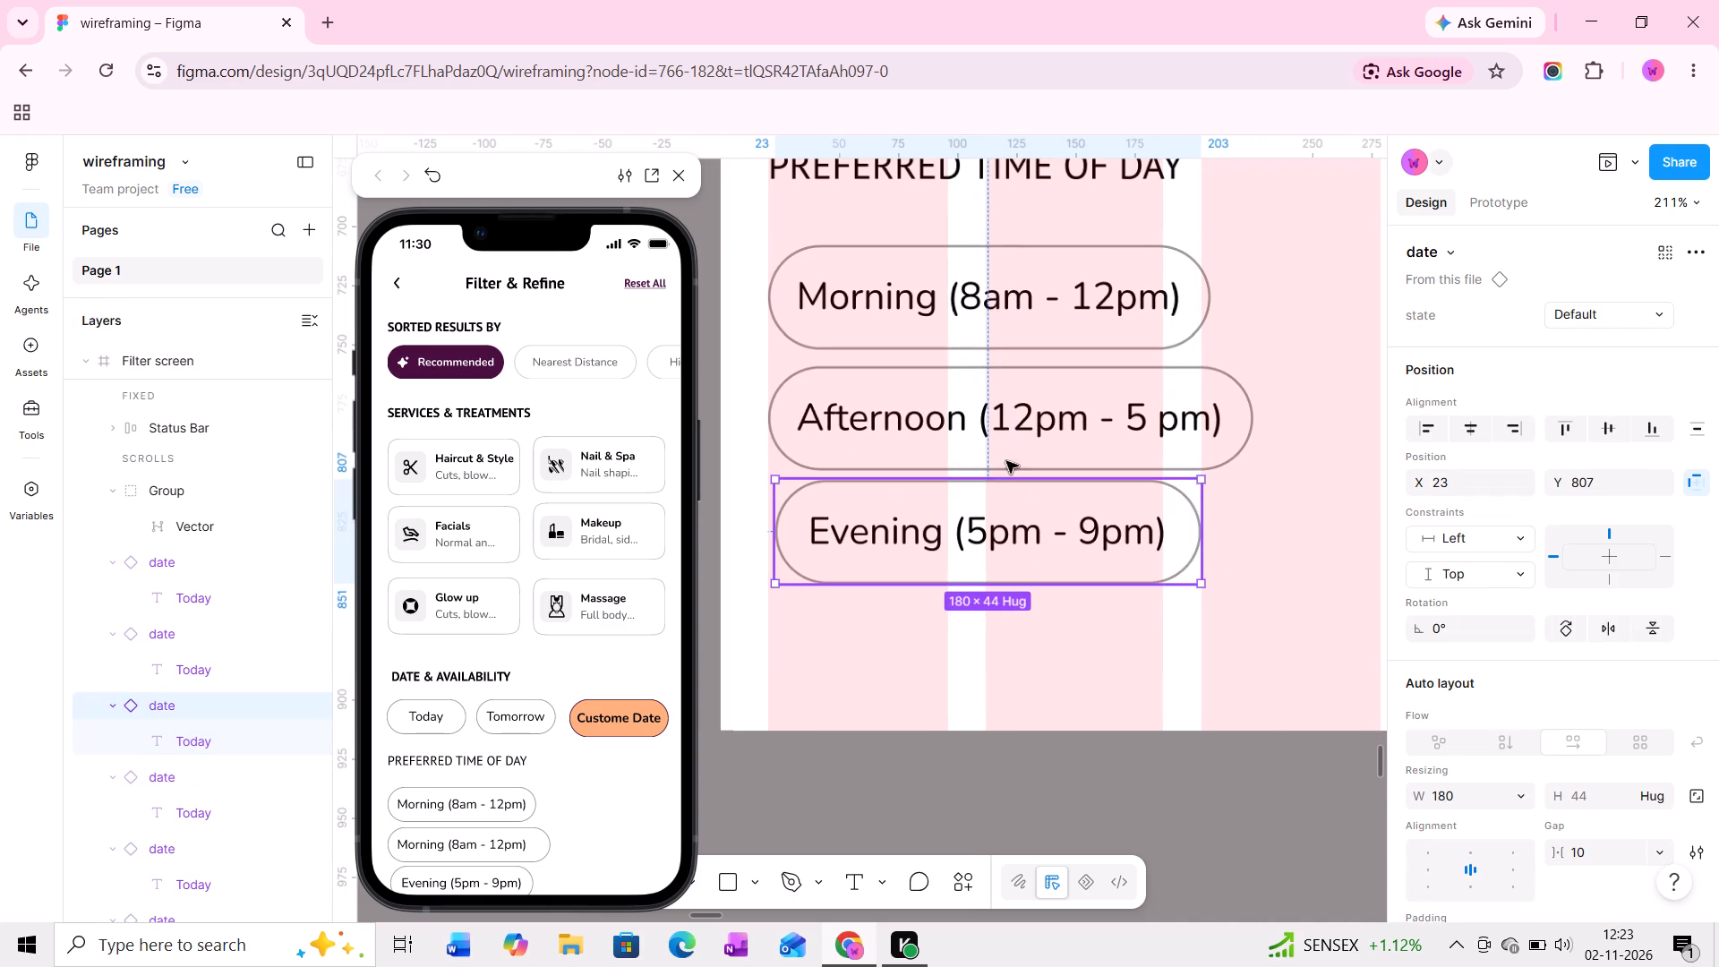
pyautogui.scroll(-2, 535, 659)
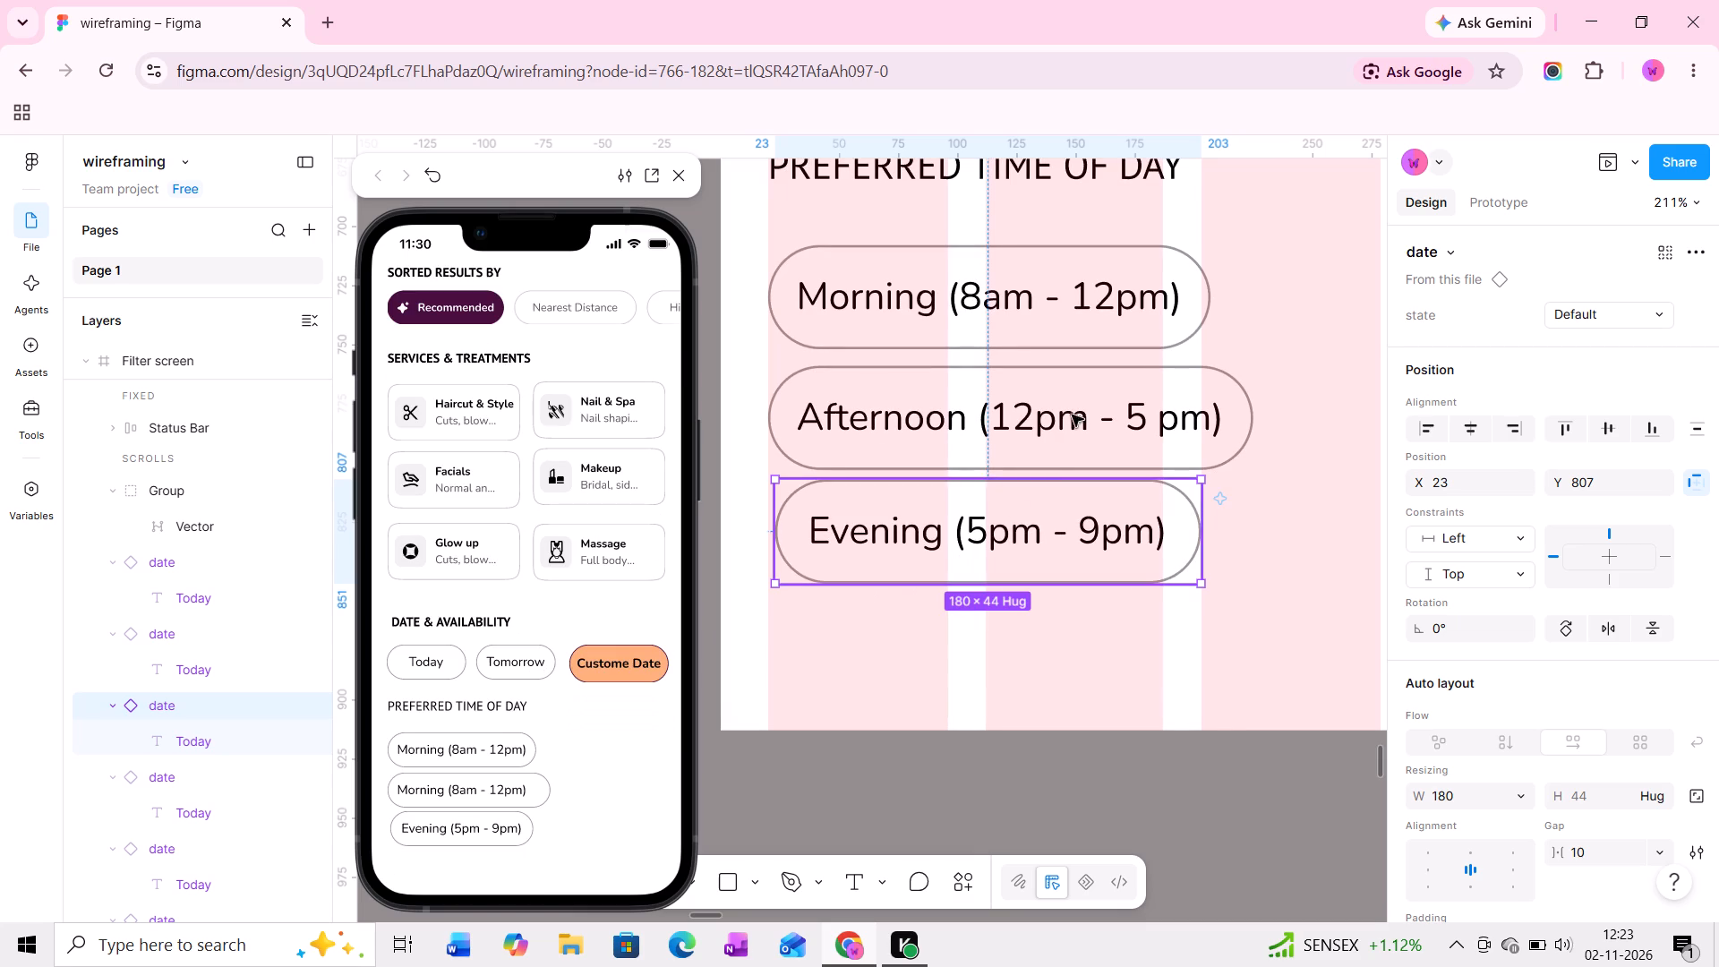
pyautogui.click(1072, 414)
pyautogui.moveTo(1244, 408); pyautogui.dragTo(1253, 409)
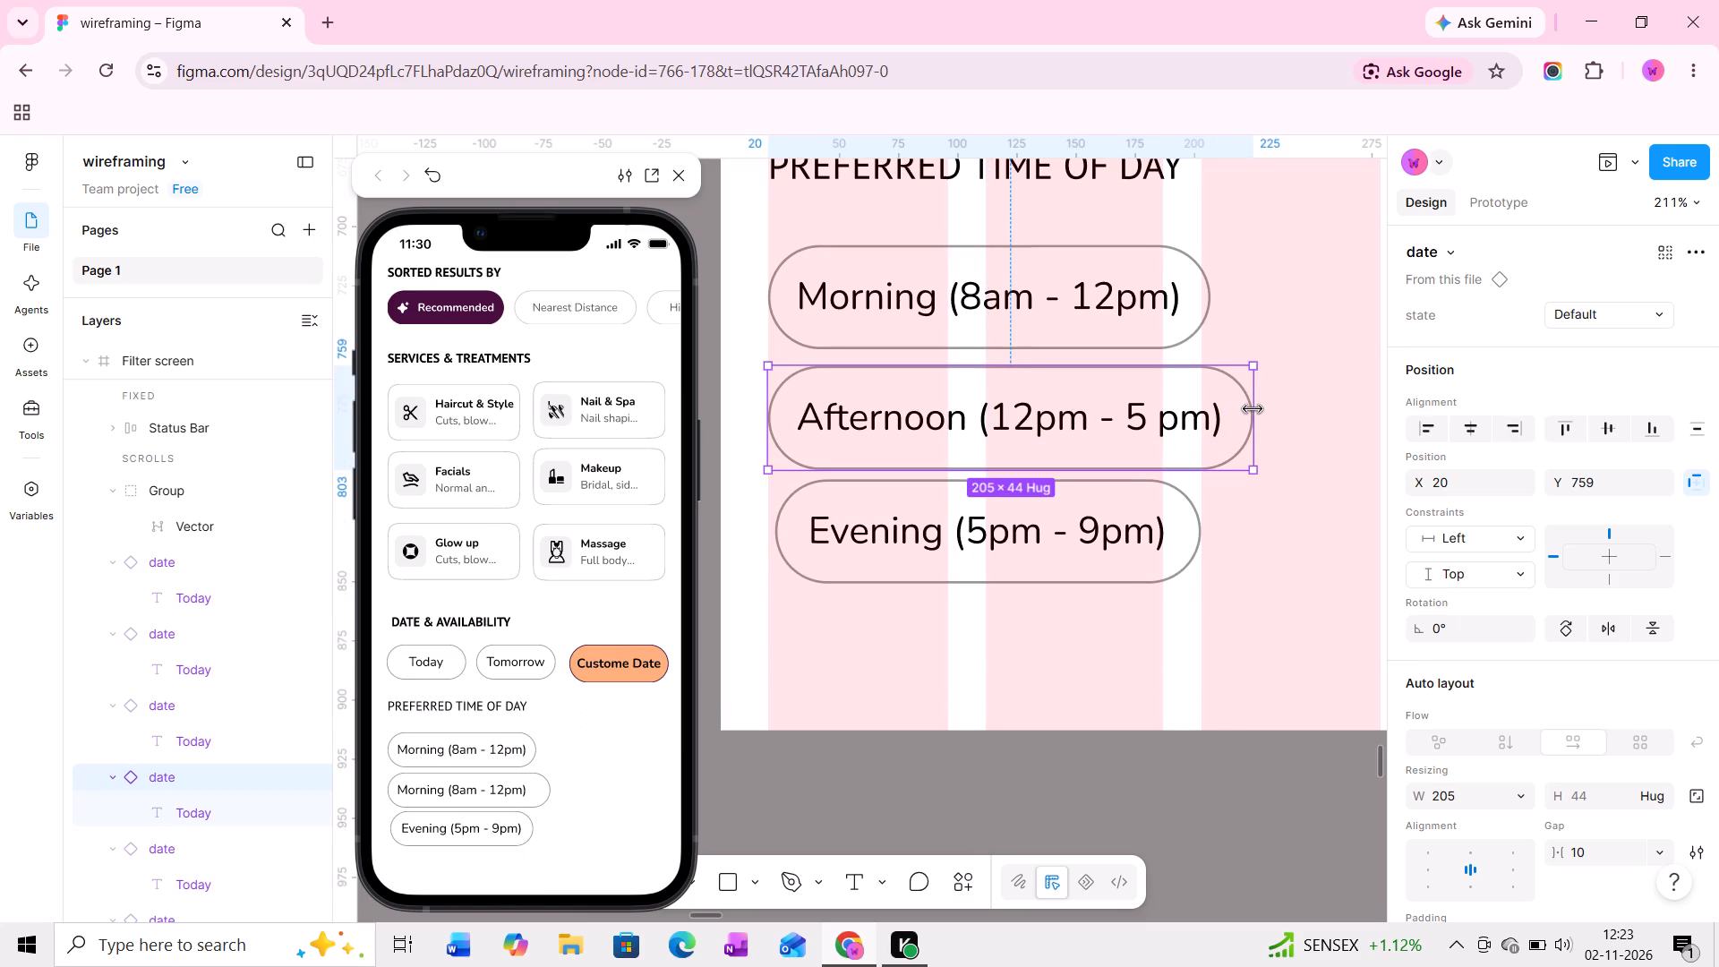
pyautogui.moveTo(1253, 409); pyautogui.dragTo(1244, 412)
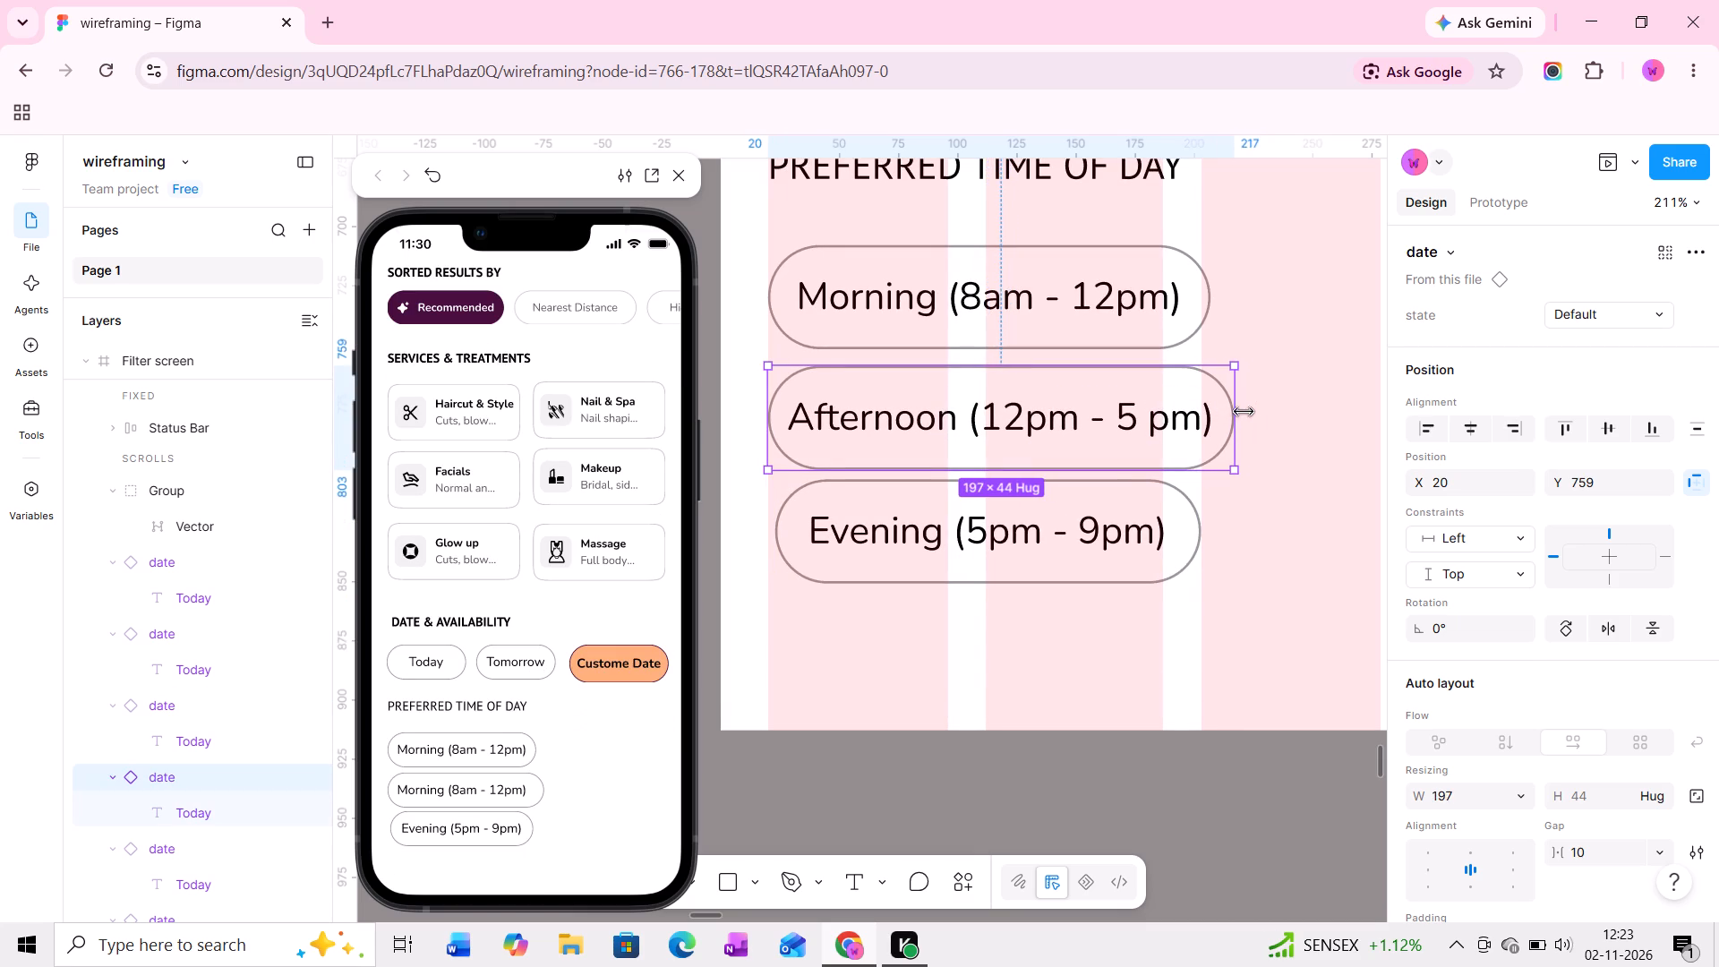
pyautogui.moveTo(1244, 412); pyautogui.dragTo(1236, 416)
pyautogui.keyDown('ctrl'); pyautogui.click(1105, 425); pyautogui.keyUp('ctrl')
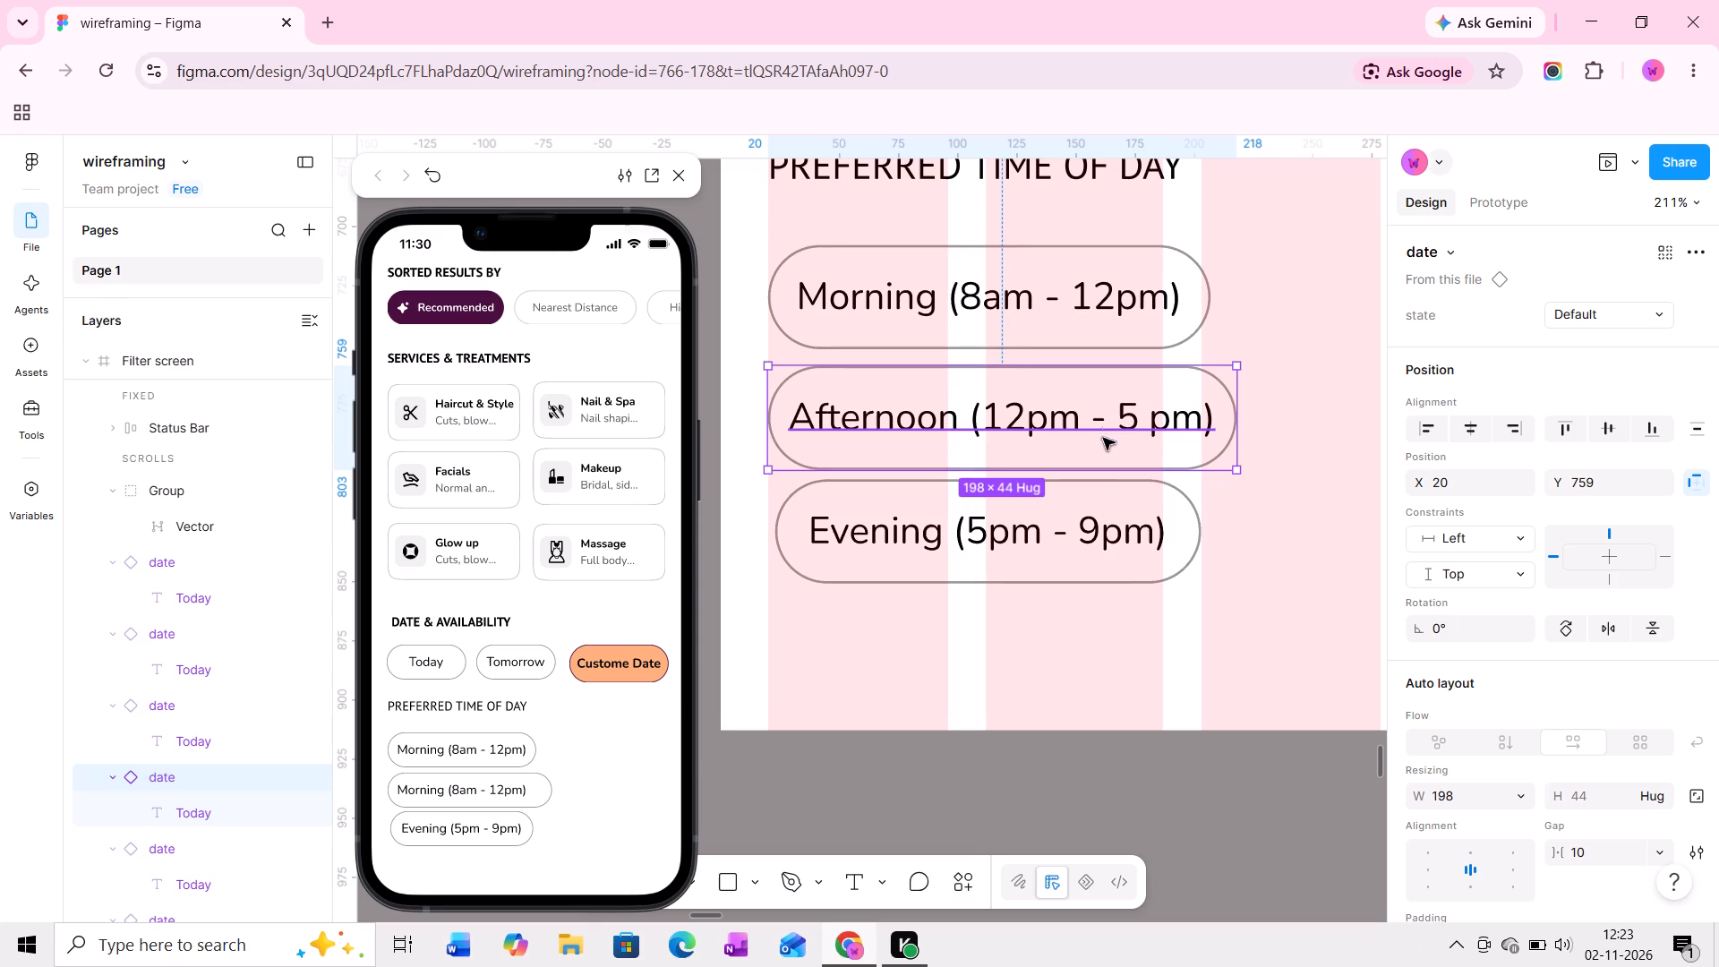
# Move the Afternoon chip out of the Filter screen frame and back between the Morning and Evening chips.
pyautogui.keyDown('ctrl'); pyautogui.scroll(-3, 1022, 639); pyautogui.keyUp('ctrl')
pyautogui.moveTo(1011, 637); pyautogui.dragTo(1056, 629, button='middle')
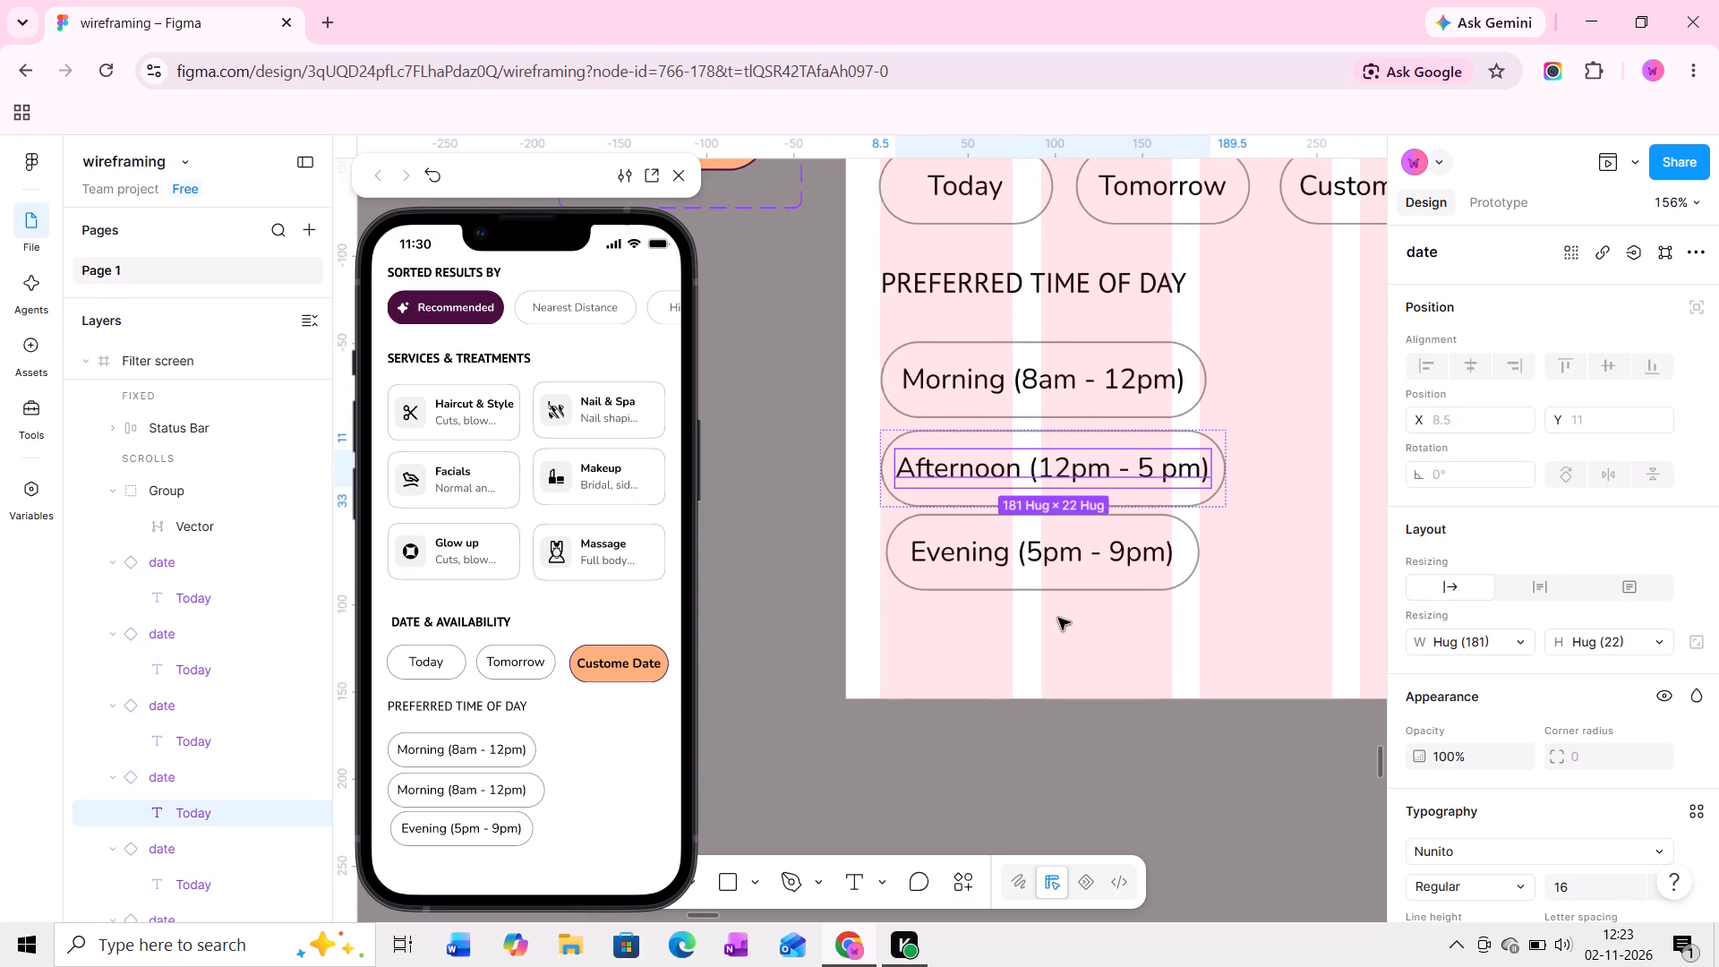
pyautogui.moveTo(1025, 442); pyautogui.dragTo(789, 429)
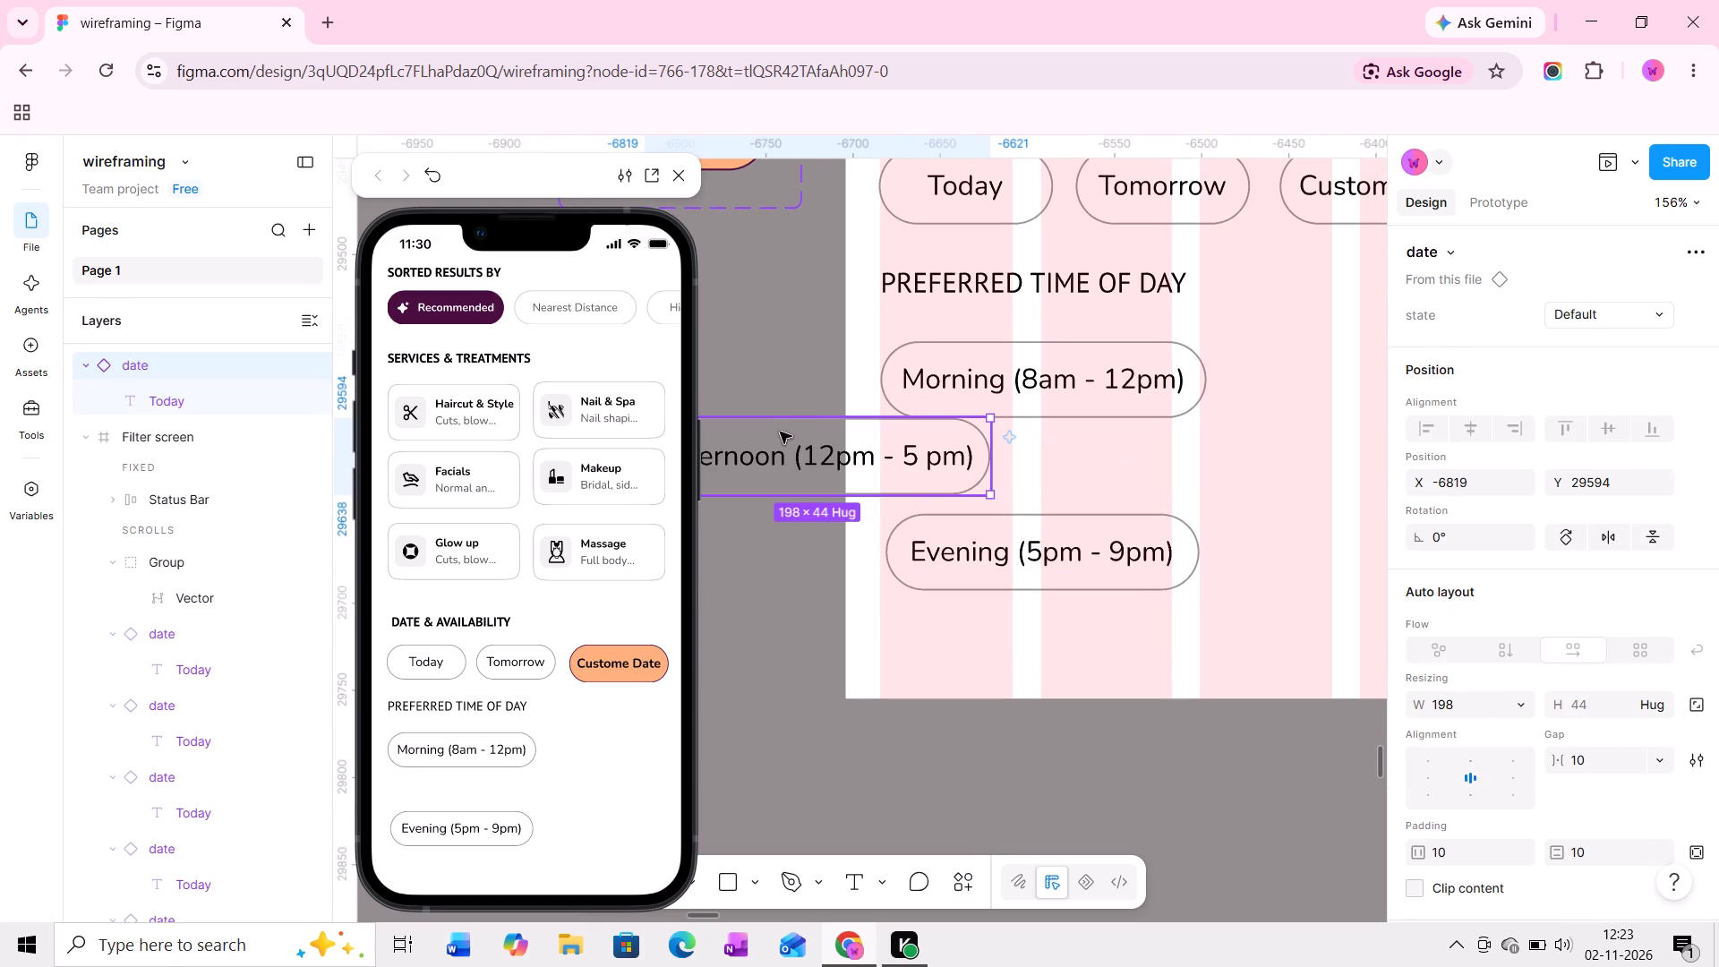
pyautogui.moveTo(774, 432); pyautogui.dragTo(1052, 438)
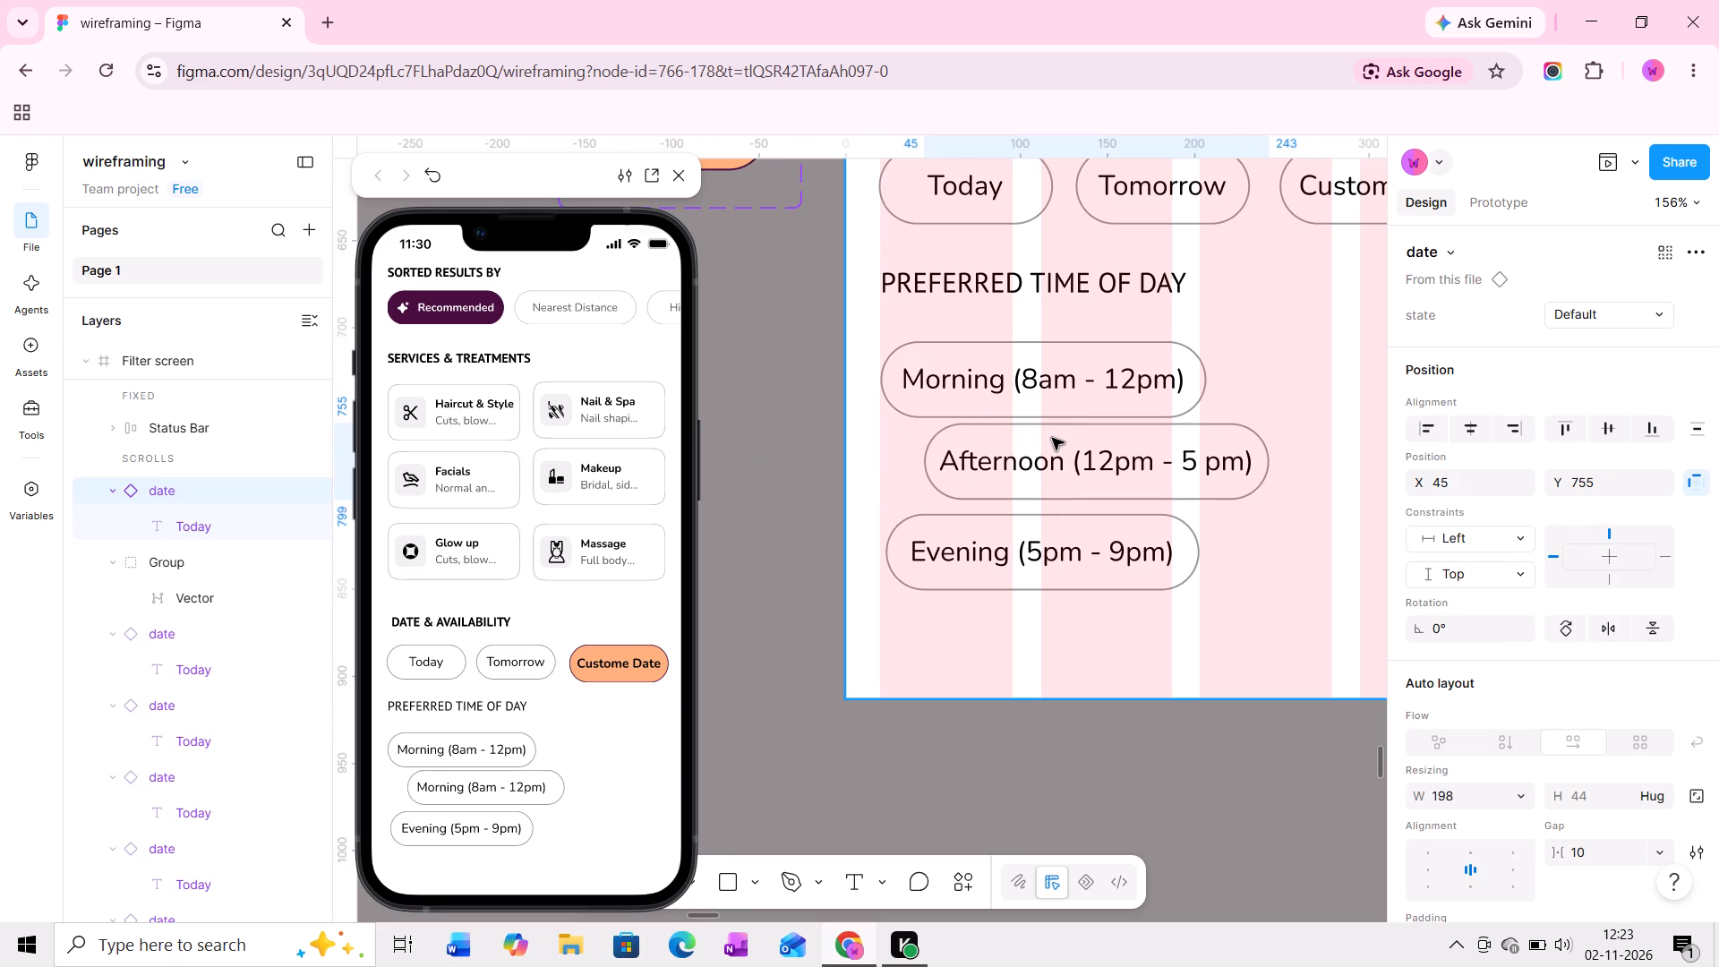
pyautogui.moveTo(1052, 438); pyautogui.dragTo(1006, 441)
# Pull the Afternoon chip out of the Filter screen's time-of-day list and delete it.
pyautogui.keyDown('ctrl'); pyautogui.scroll(-4, 1000, 442); pyautogui.keyUp('ctrl')
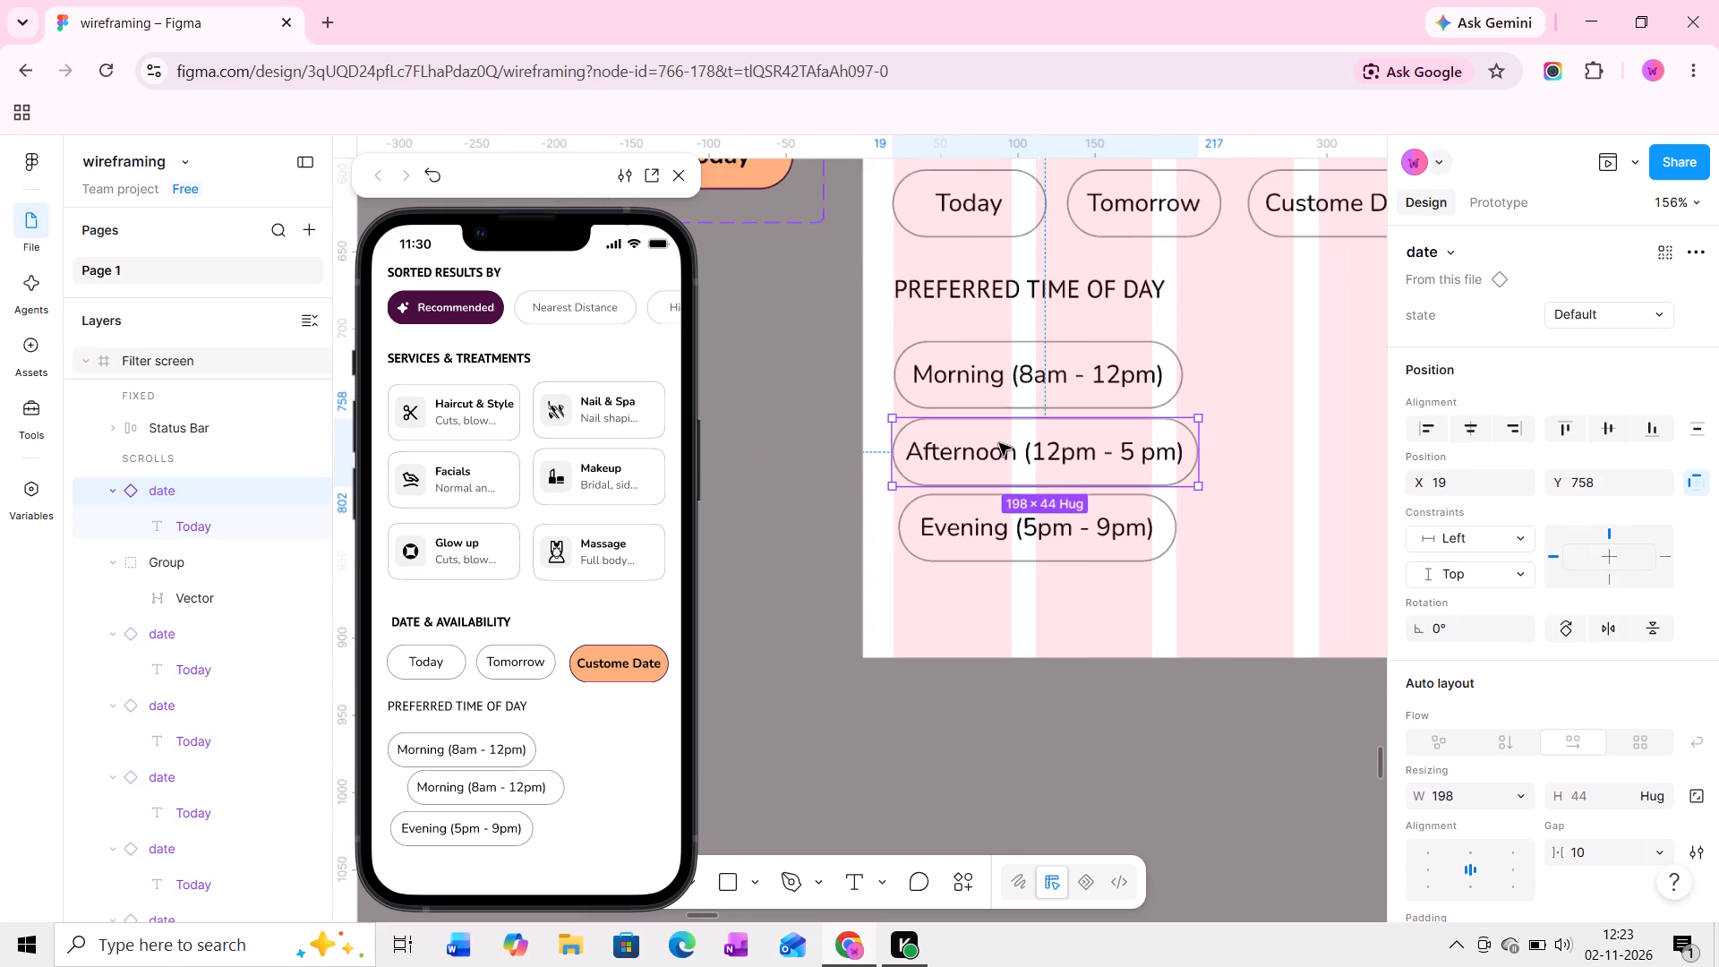
pyautogui.moveTo(999, 443); pyautogui.dragTo(1056, 426, button='middle')
pyautogui.moveTo(1057, 425); pyautogui.dragTo(801, 448)
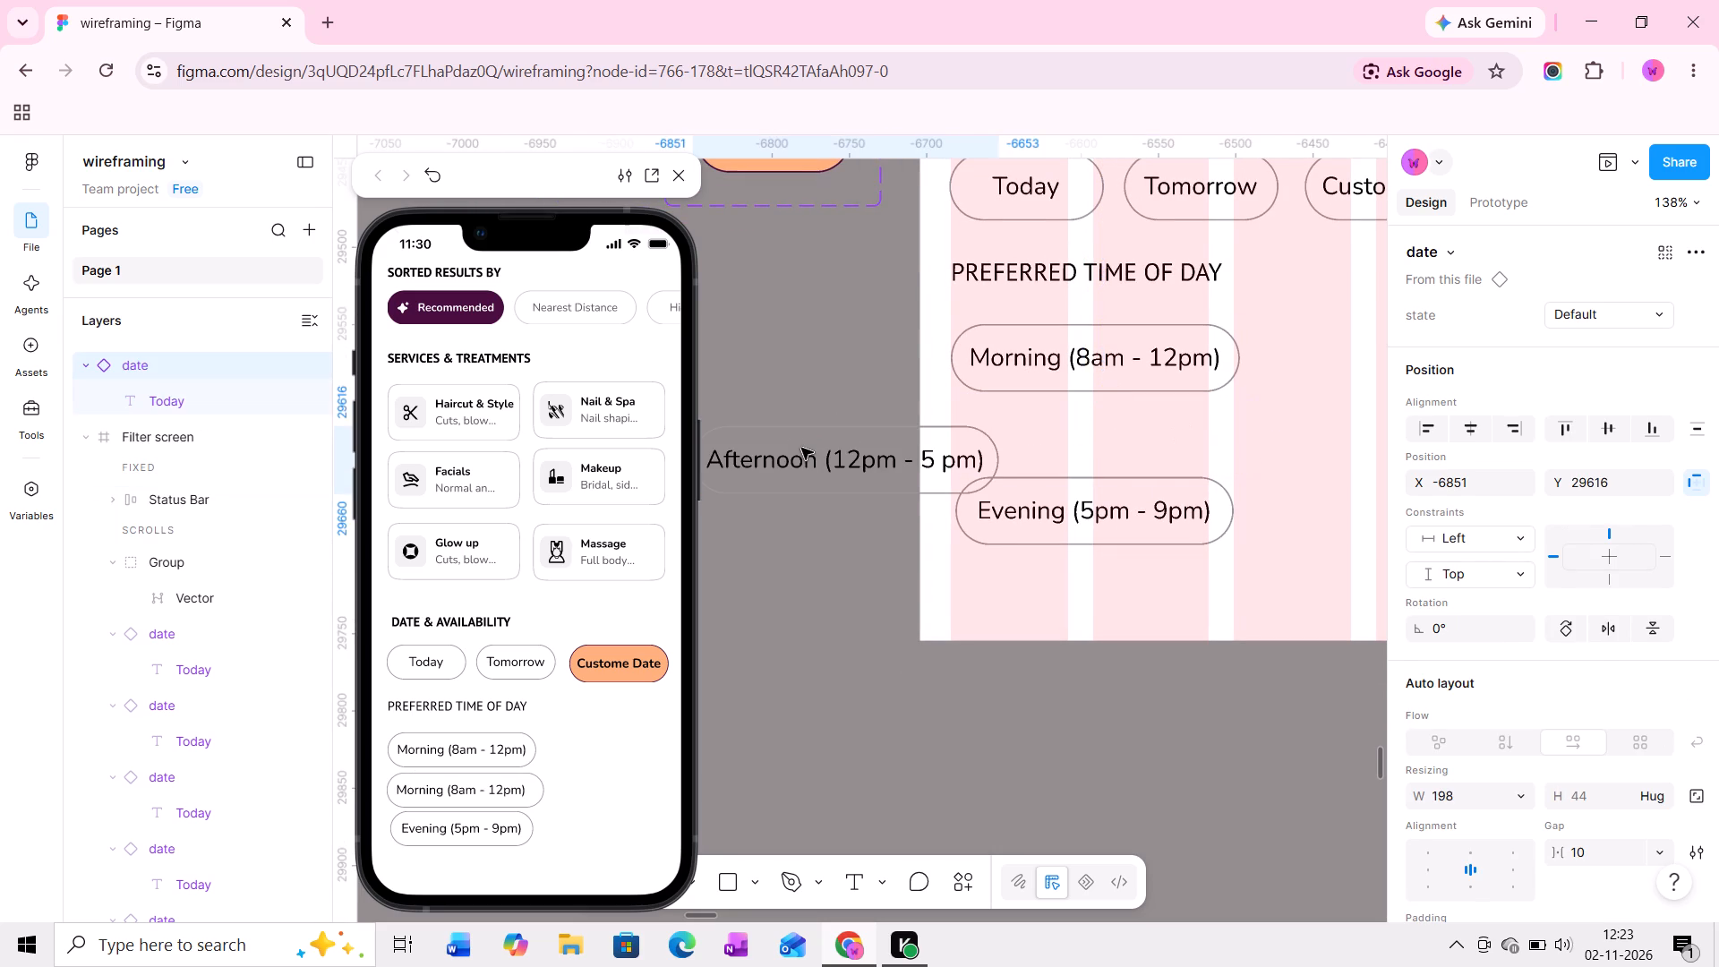
pyautogui.moveTo(811, 456); pyautogui.dragTo(836, 595)
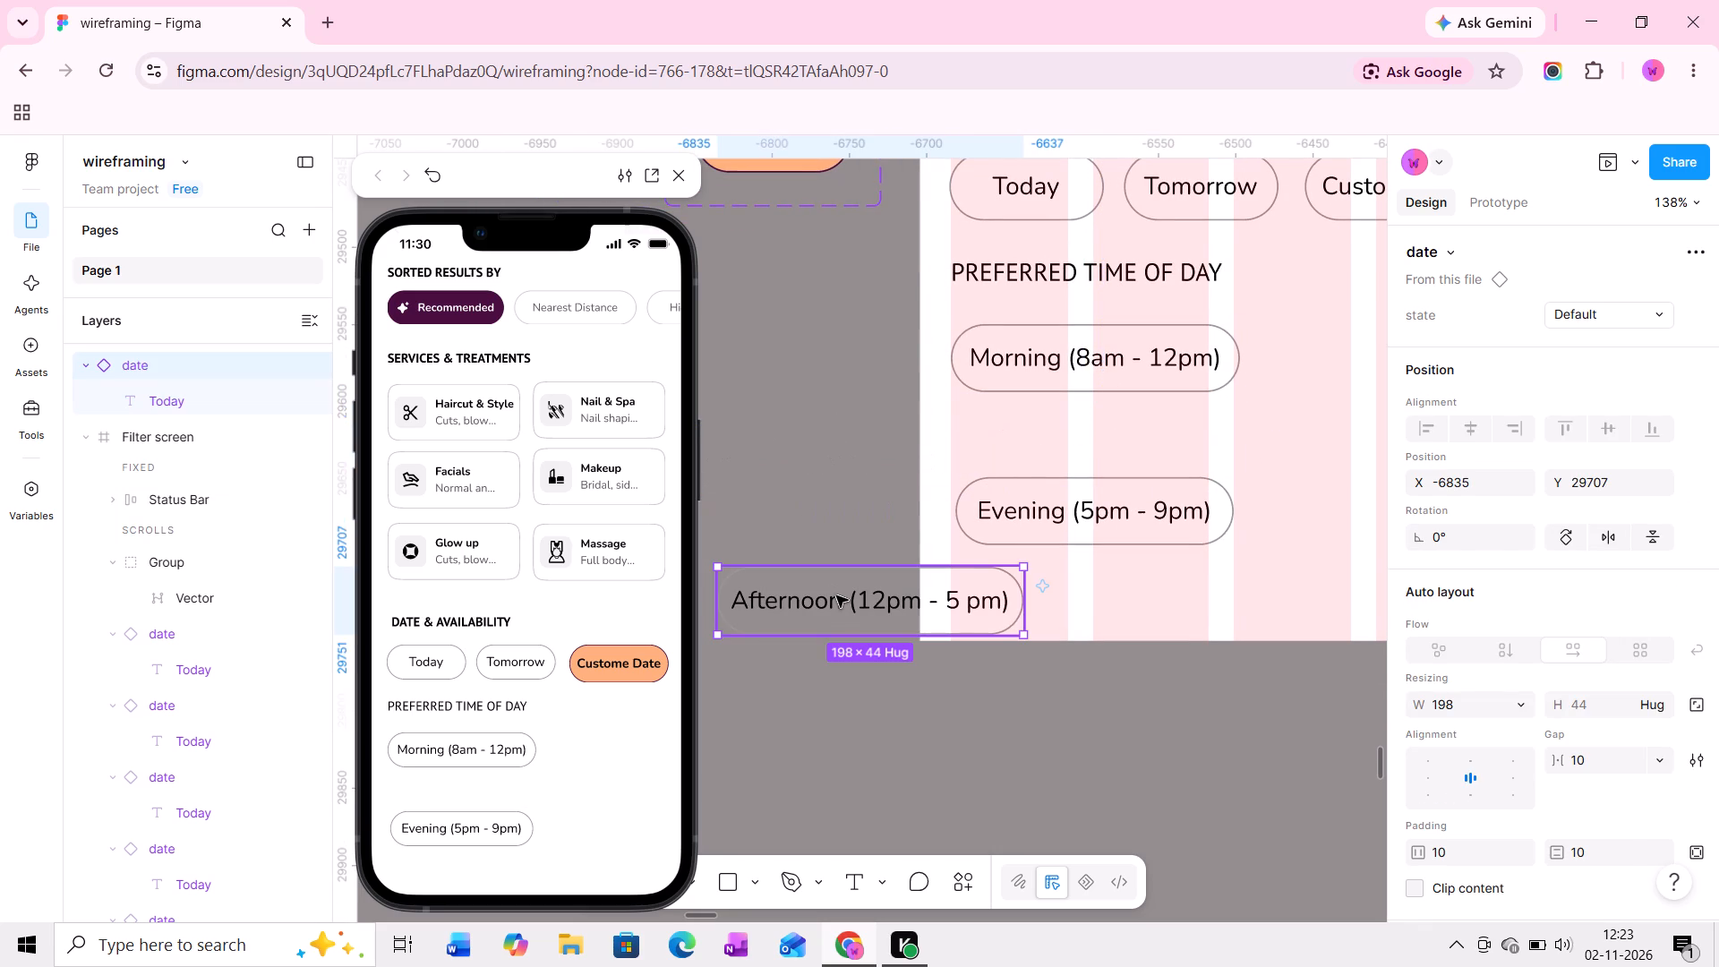
pyautogui.press('Delete')
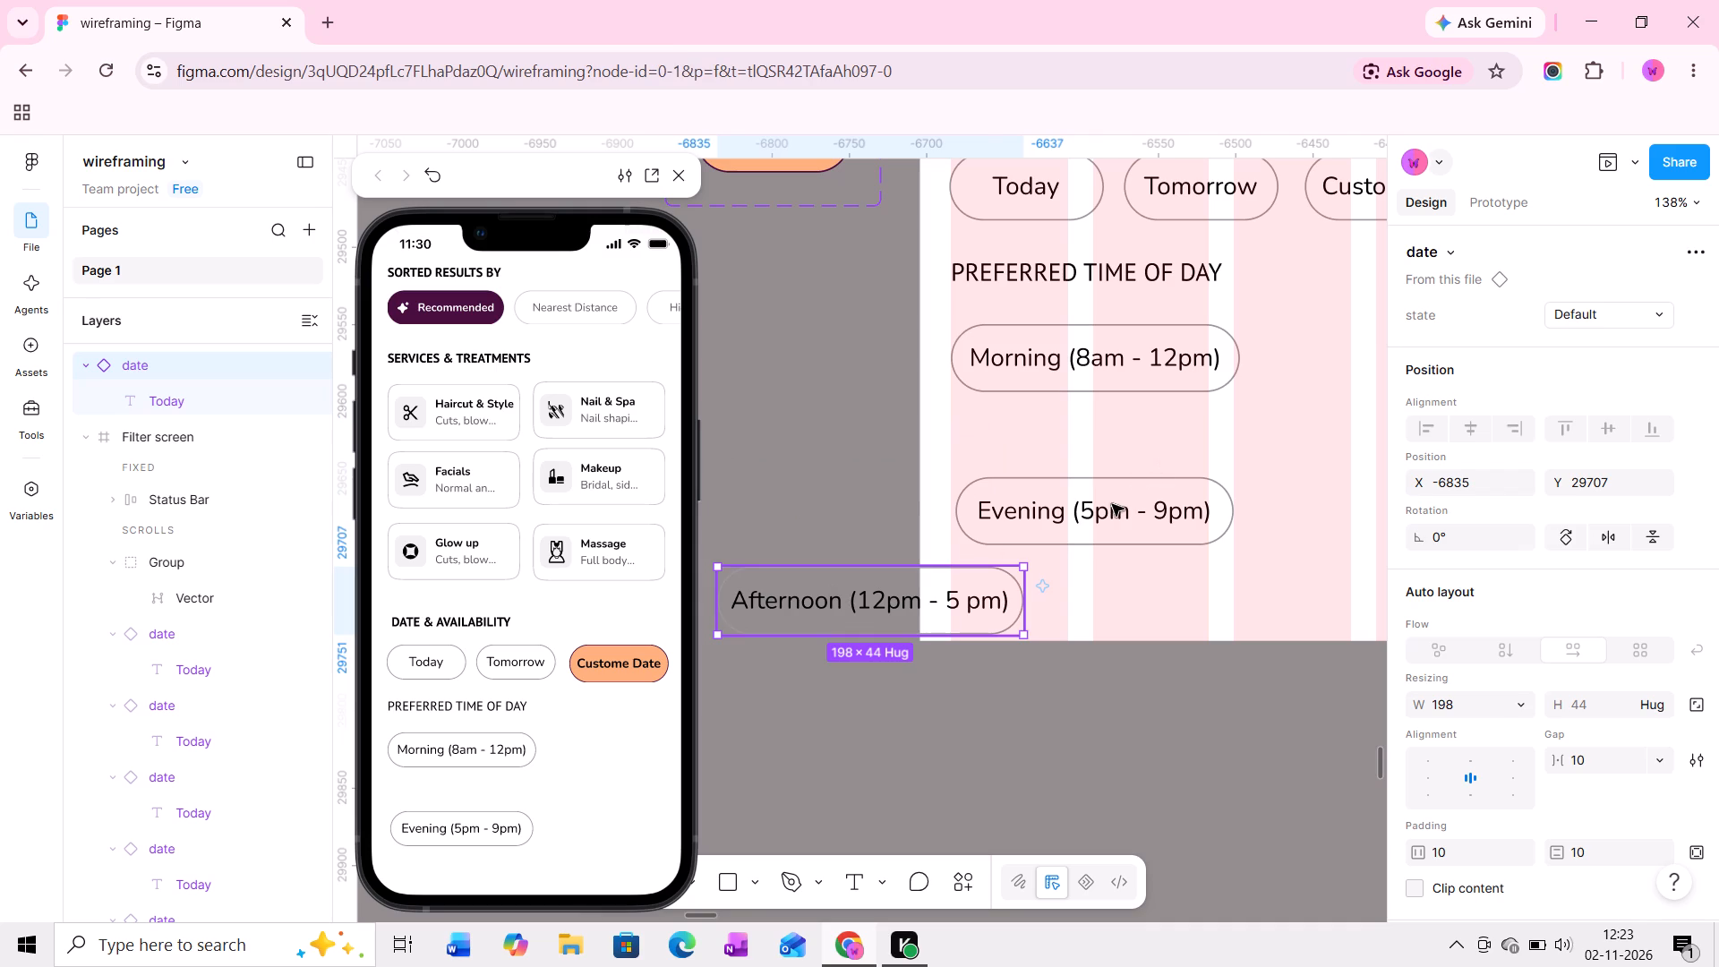
# Duplicate the Evening chip into the gap between the Morning and Evening chips.
pyautogui.click(1112, 504)
pyautogui.keyDown('alt'); pyautogui.moveTo(1112, 504); pyautogui.dragTo(1113, 439); pyautogui.keyUp('alt')
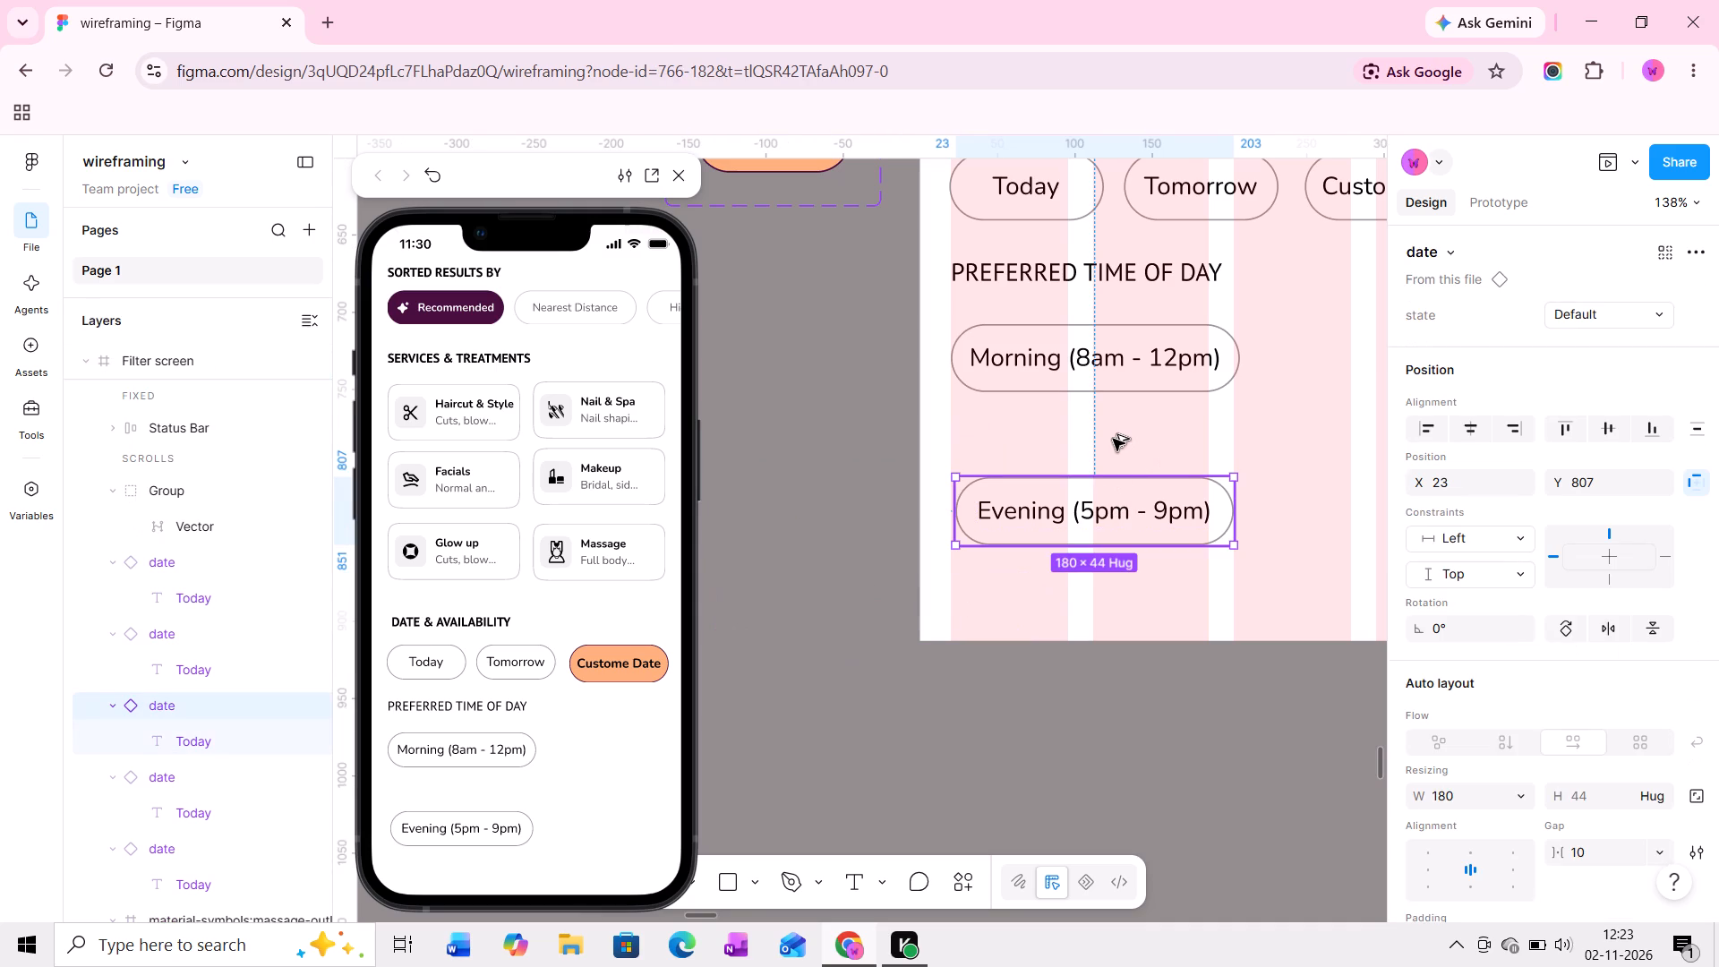
pyautogui.keyDown('alt'); pyautogui.moveTo(1113, 439); pyautogui.dragTo(1113, 428); pyautogui.keyUp('alt')
# Relabel the duplicated chip between Morning and Evening as "Afternoon (12pm - 5pm)".
pyautogui.keyDown('ctrl'); pyautogui.doubleClick(1104, 438); pyautogui.keyUp('ctrl')
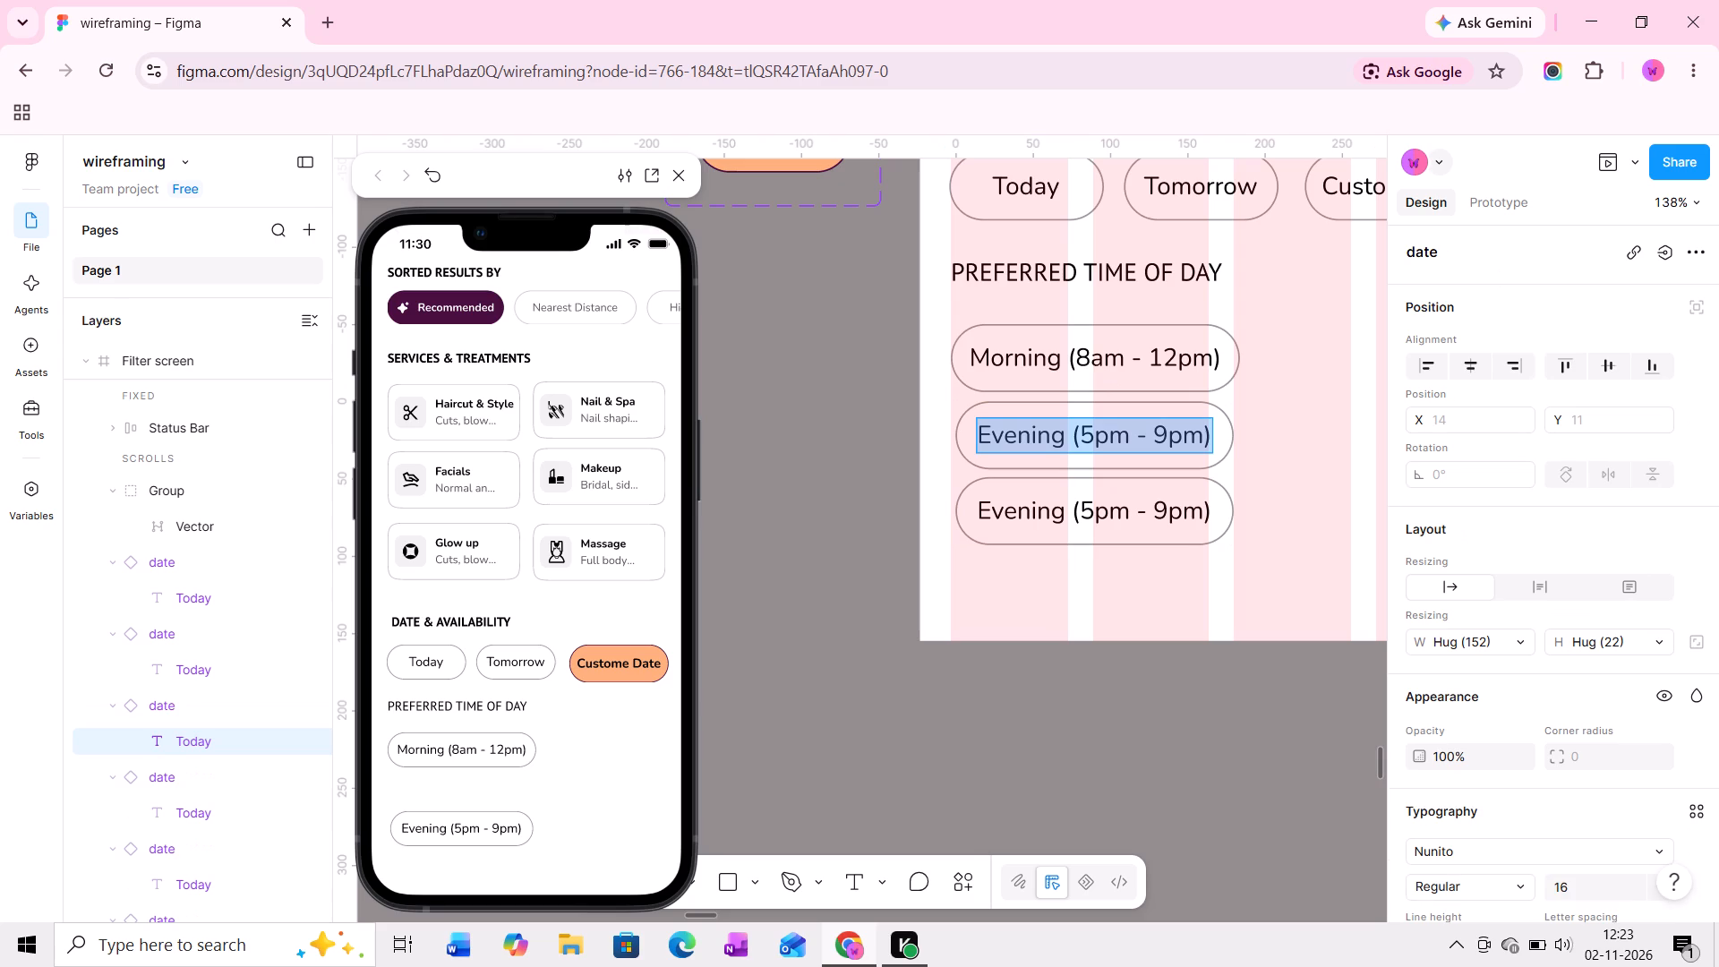
pyautogui.write('Aft')
pyautogui.write('er')
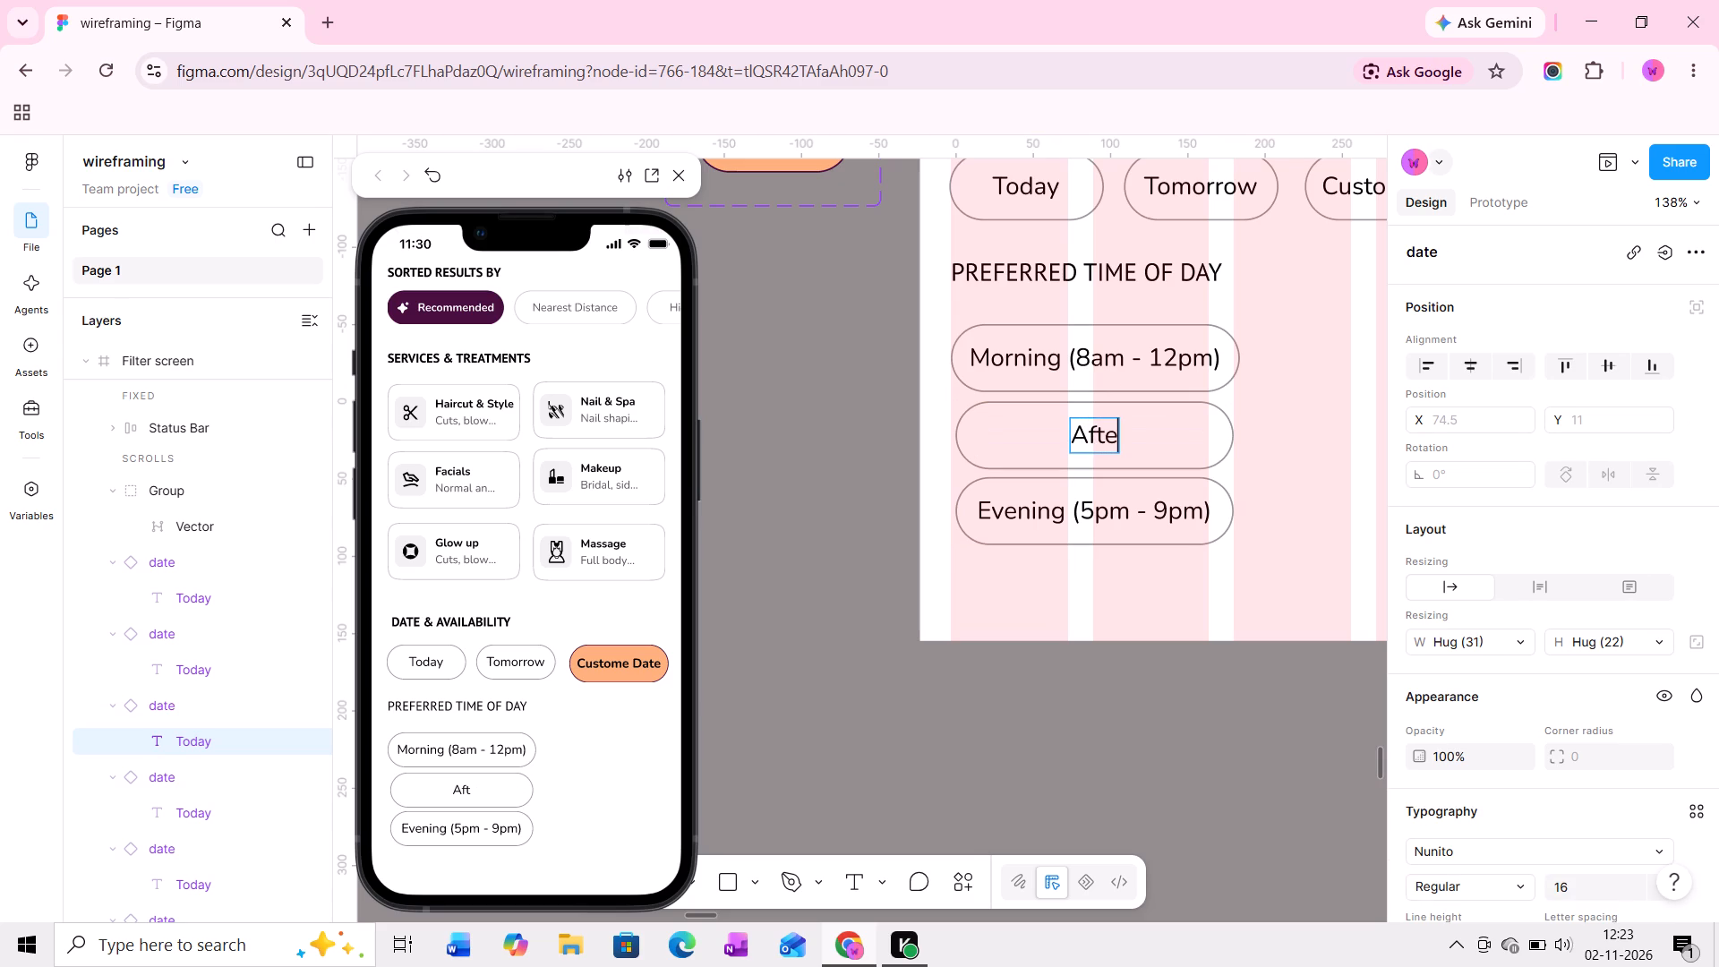
pyautogui.press('n')
pyautogui.write('oon')
pyautogui.press('space')
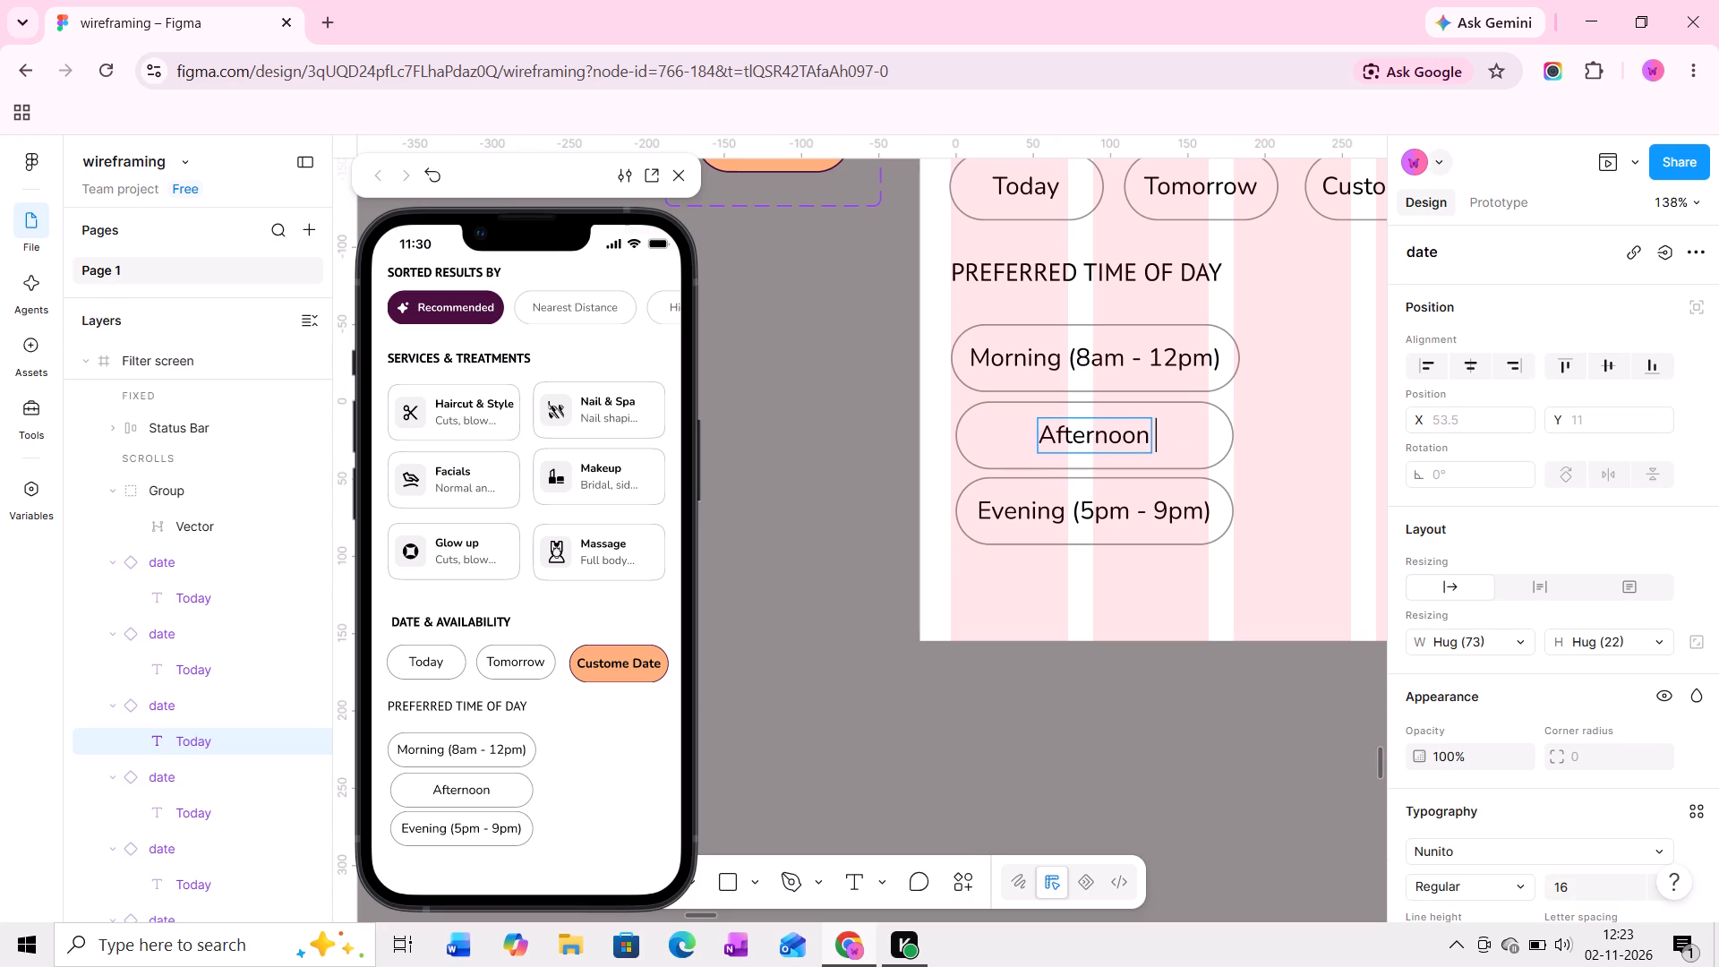
pyautogui.hotkey('shift', '(')
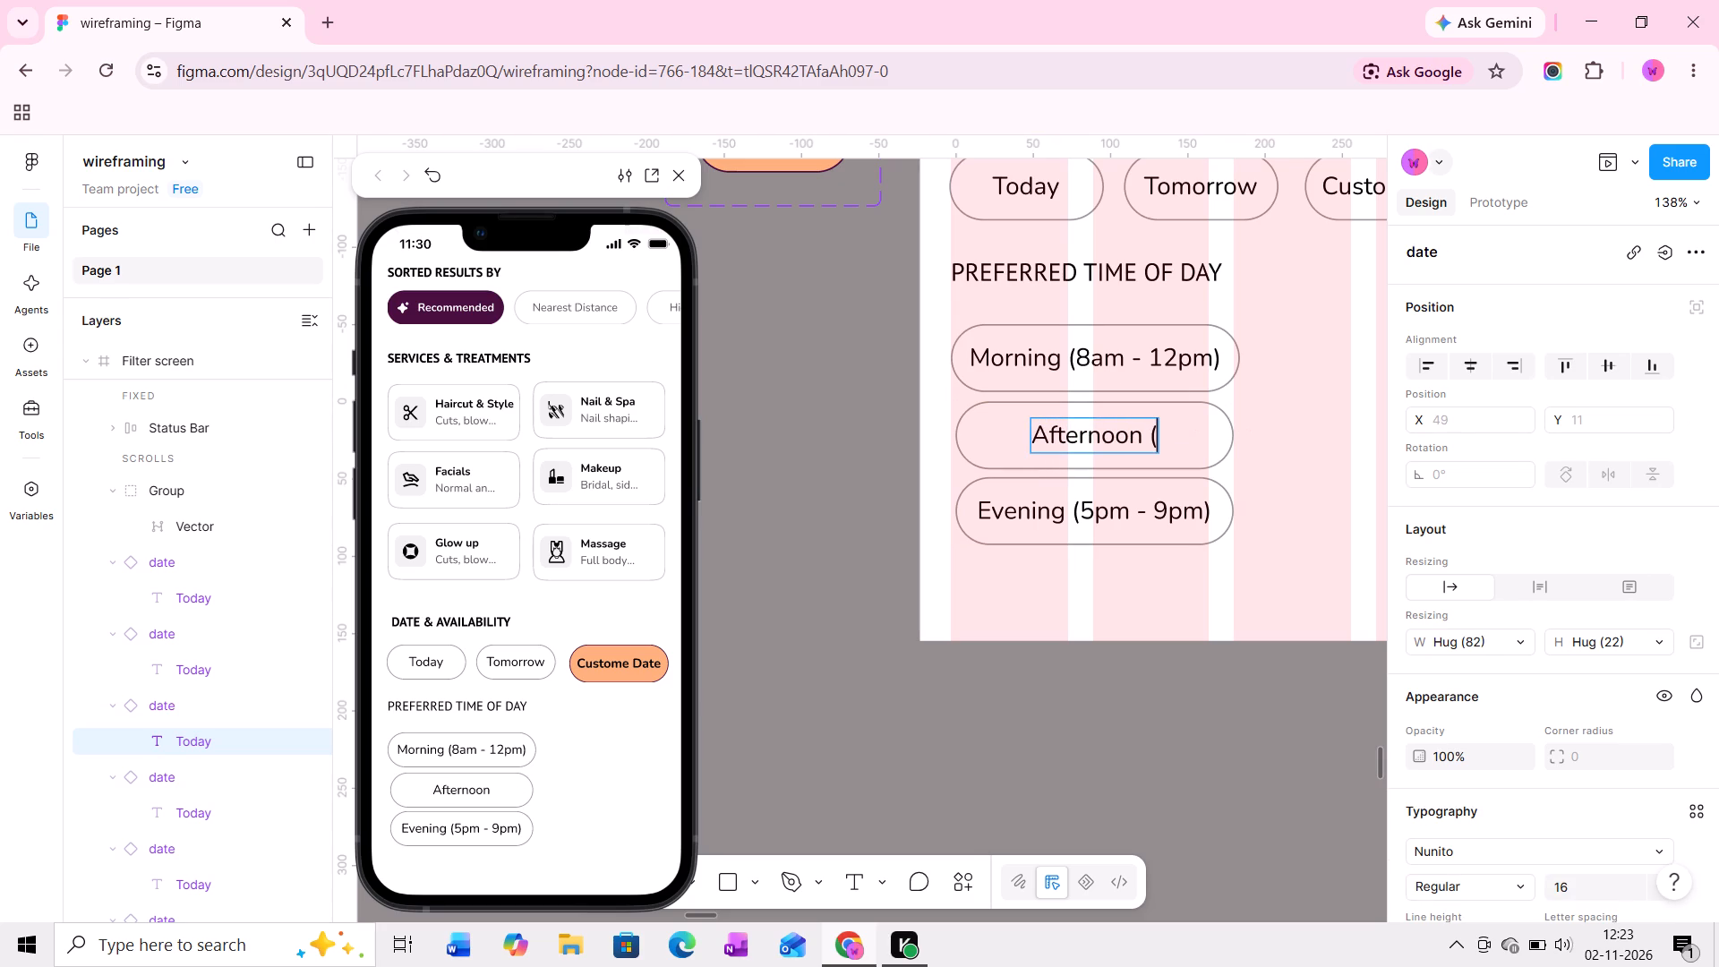
pyautogui.write('12pm')
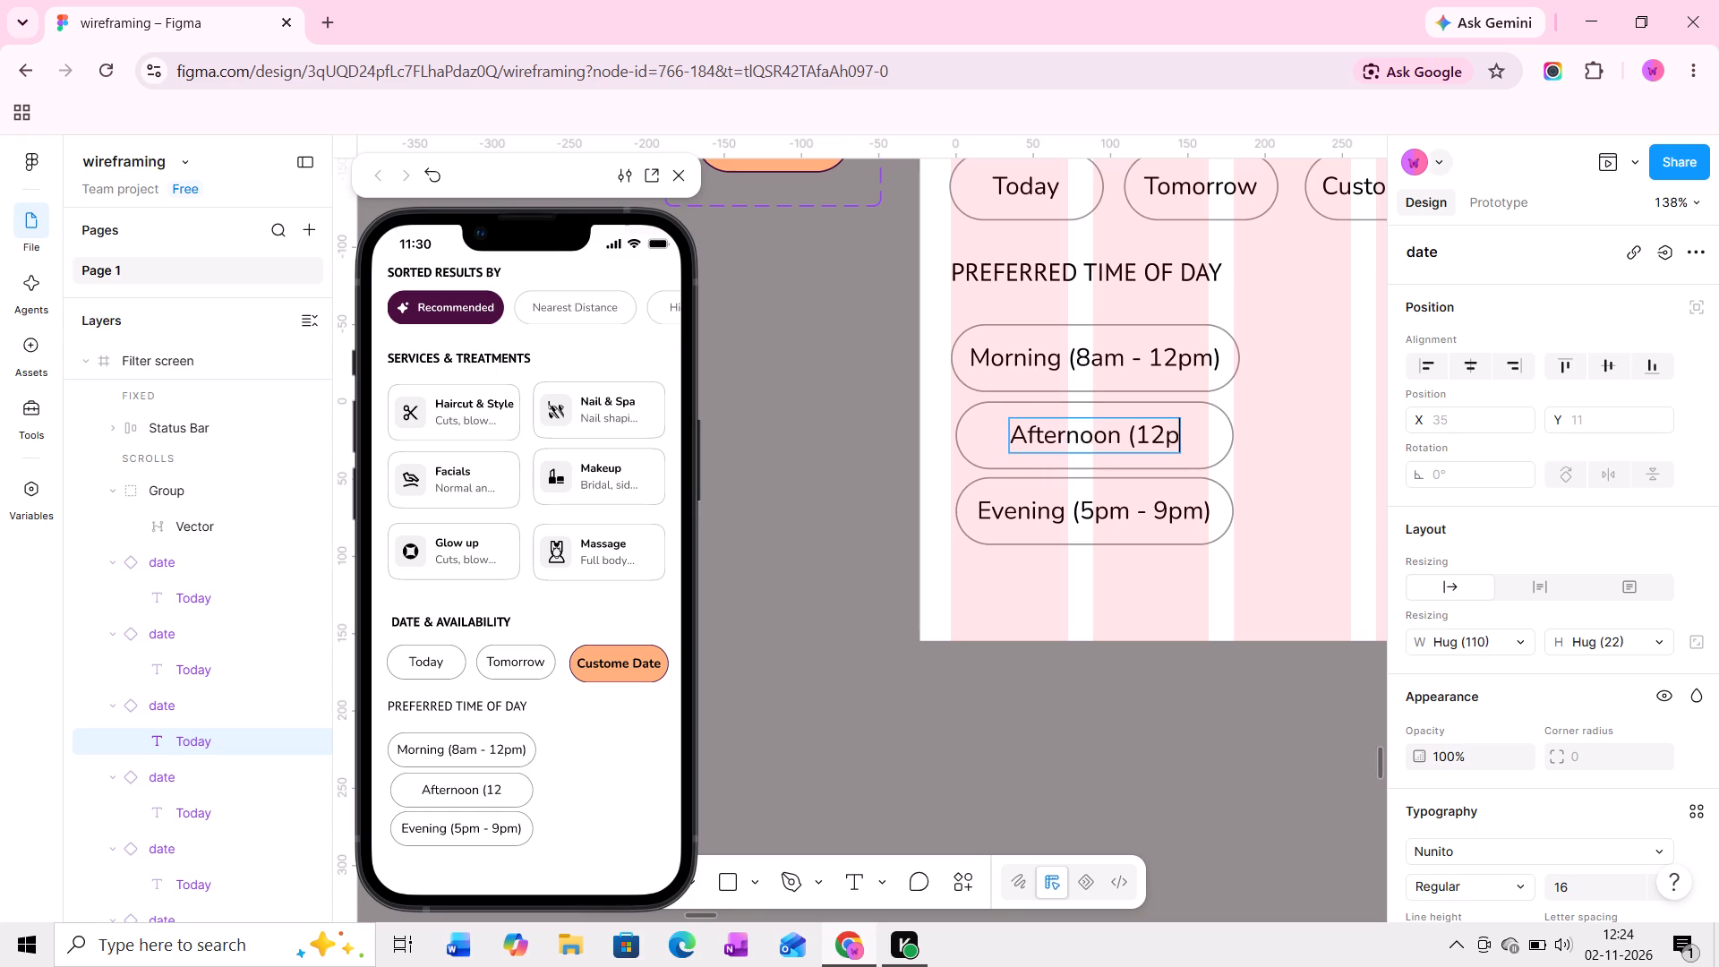
pyautogui.press('-')
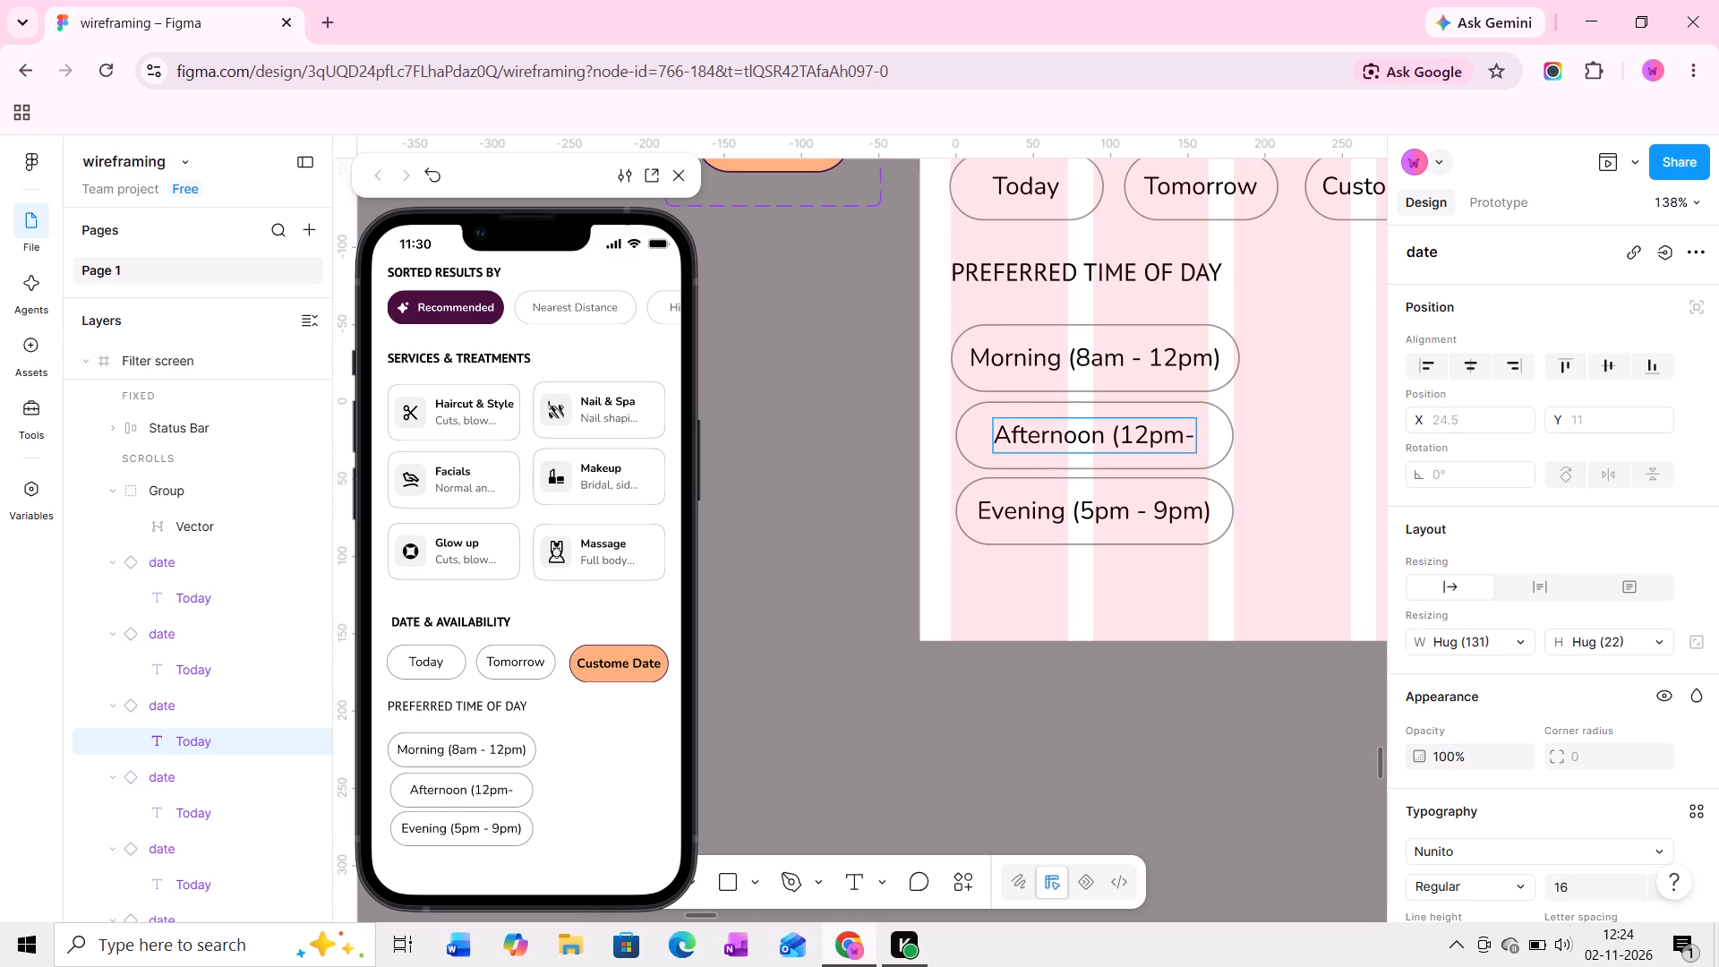
pyautogui.press('BackSpace')
pyautogui.press('space')
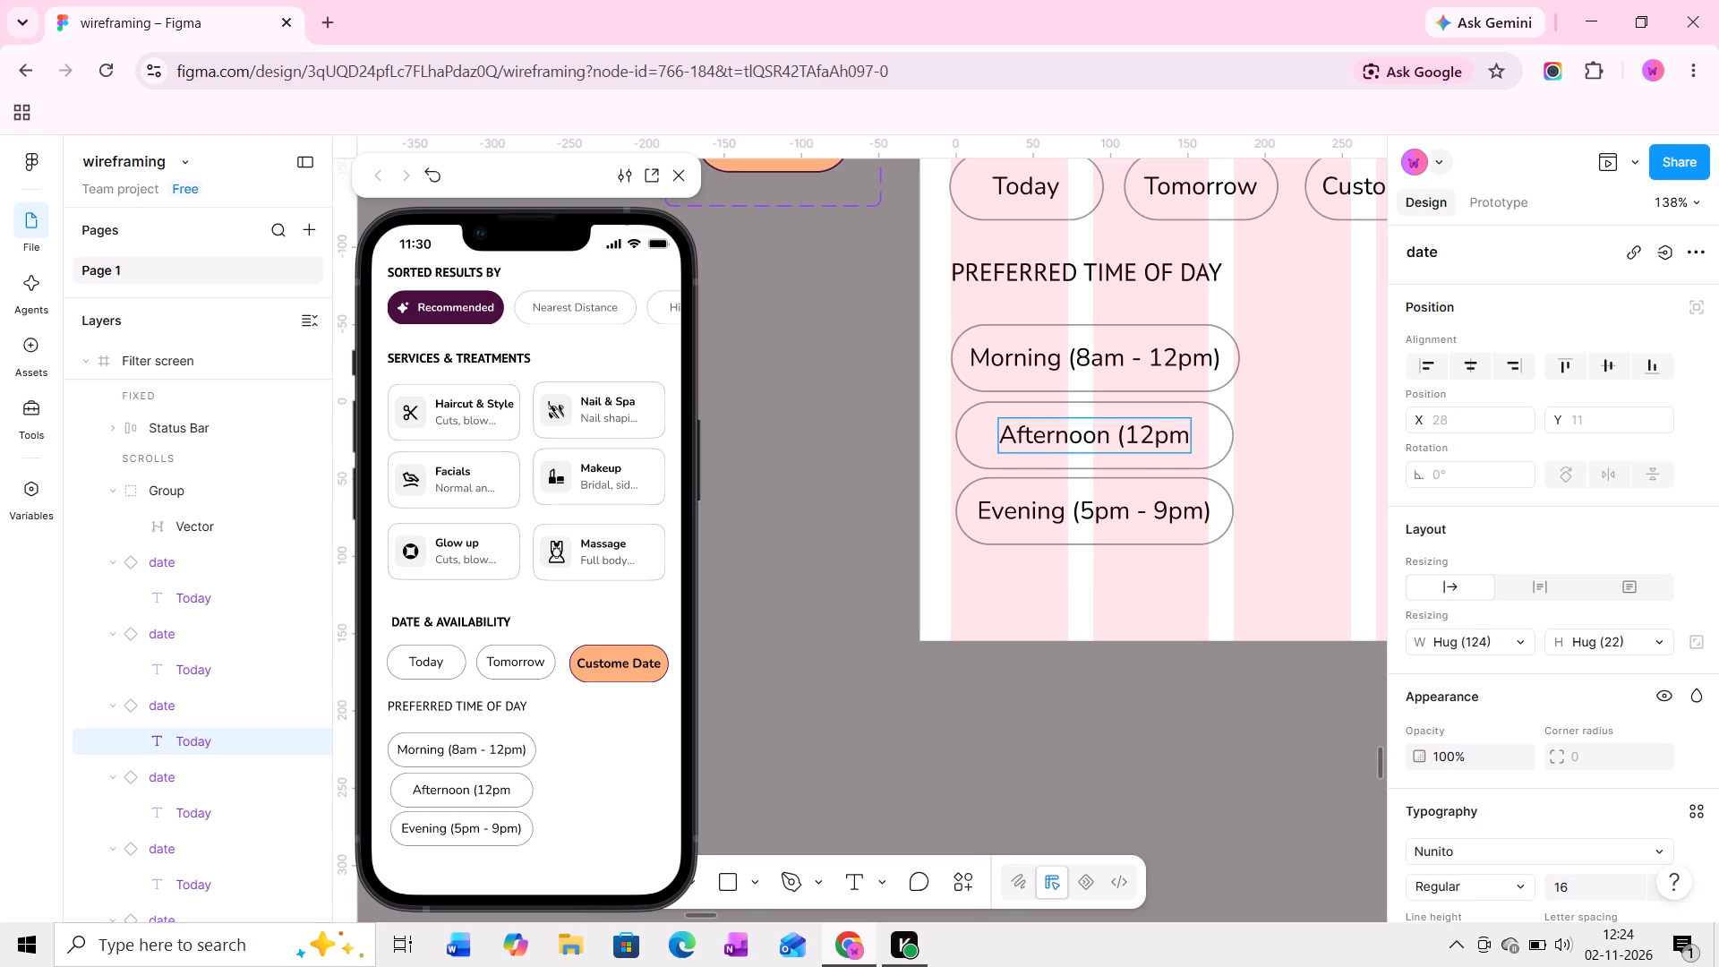
pyautogui.write('-')
pyautogui.press('space')
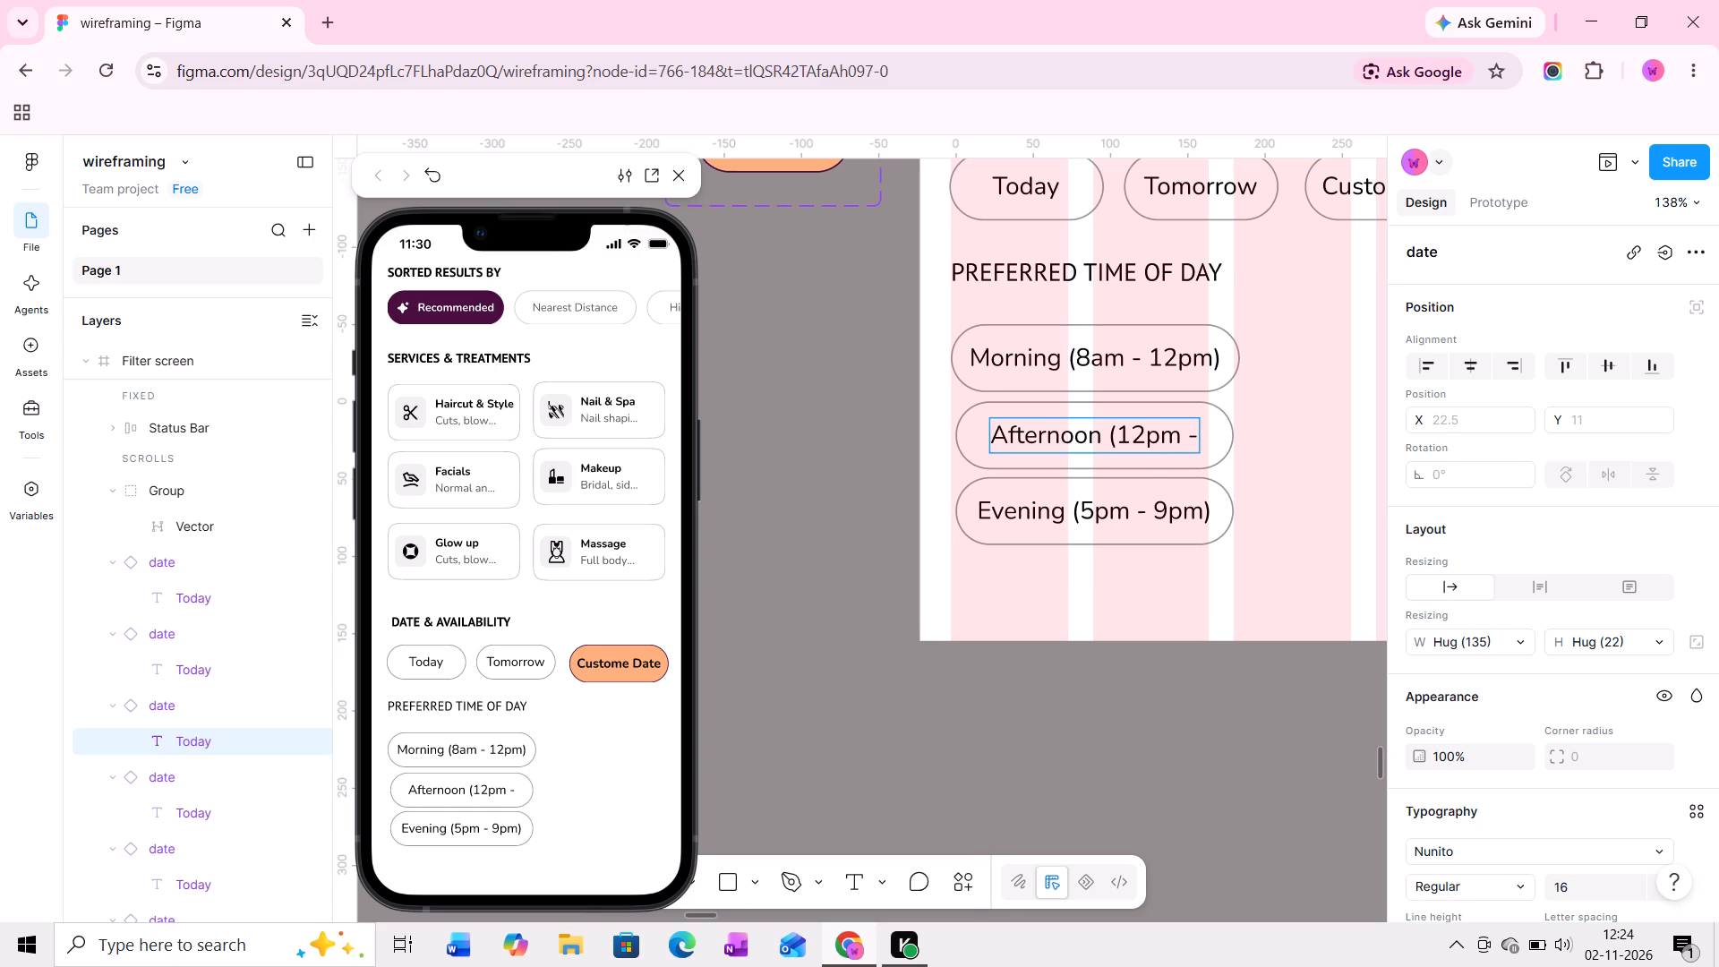
pyautogui.write('5pm')
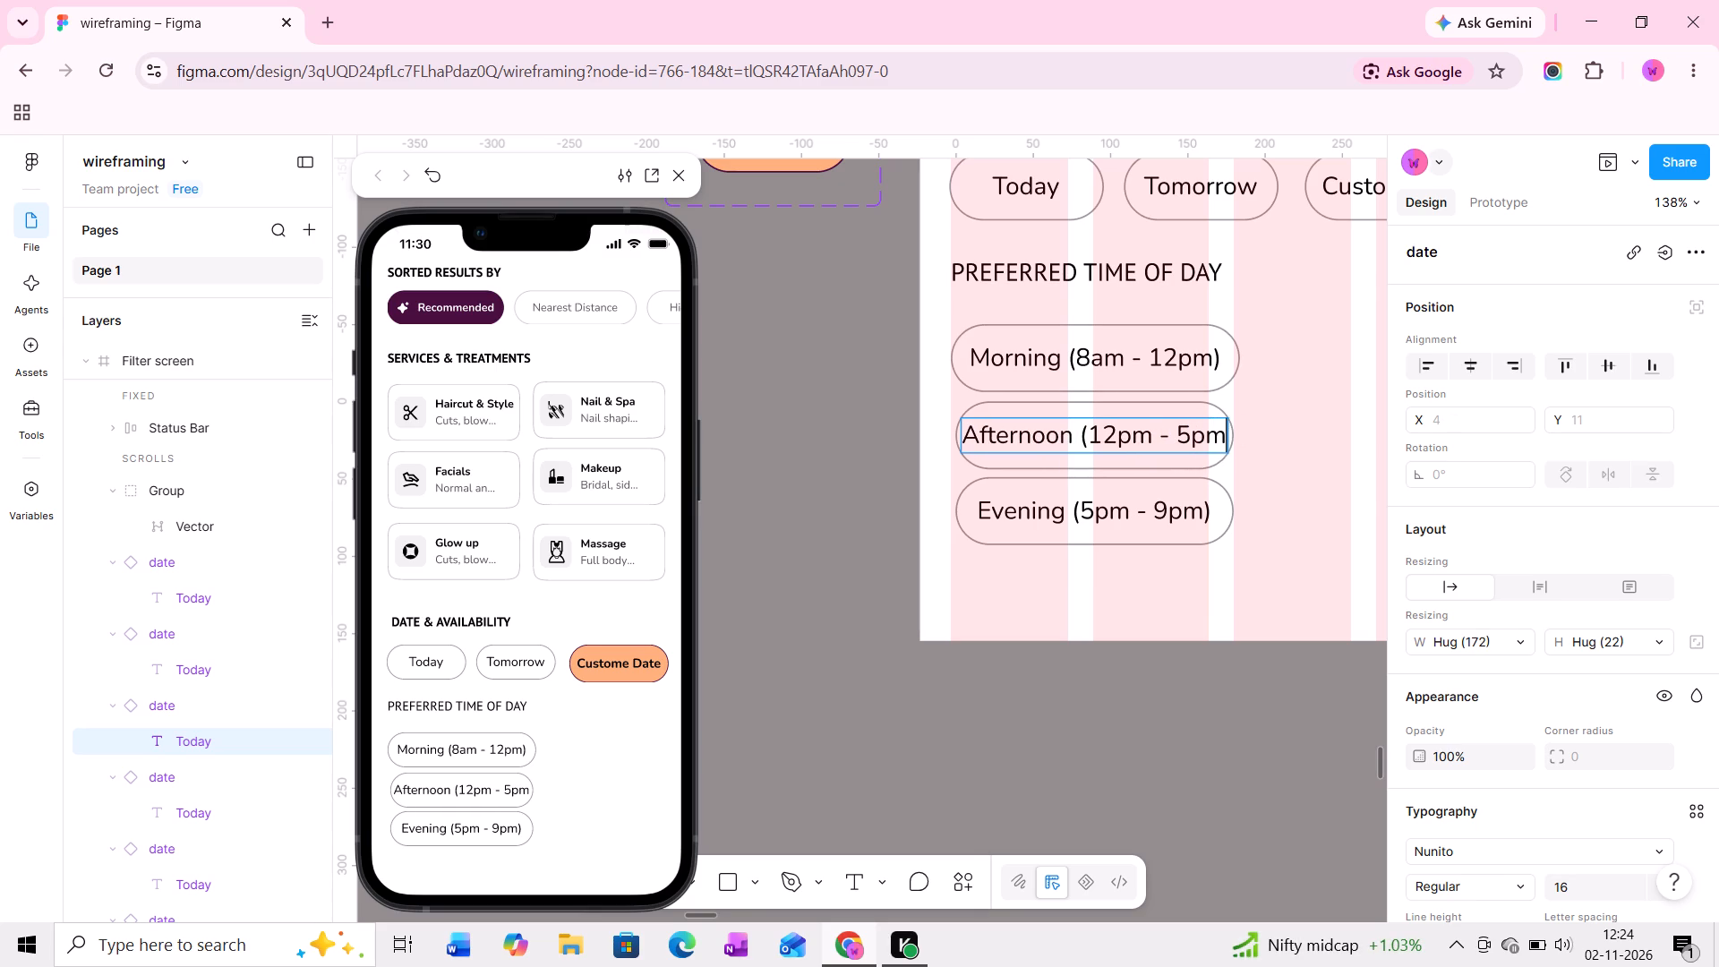
pyautogui.hotkey('shift', ')')
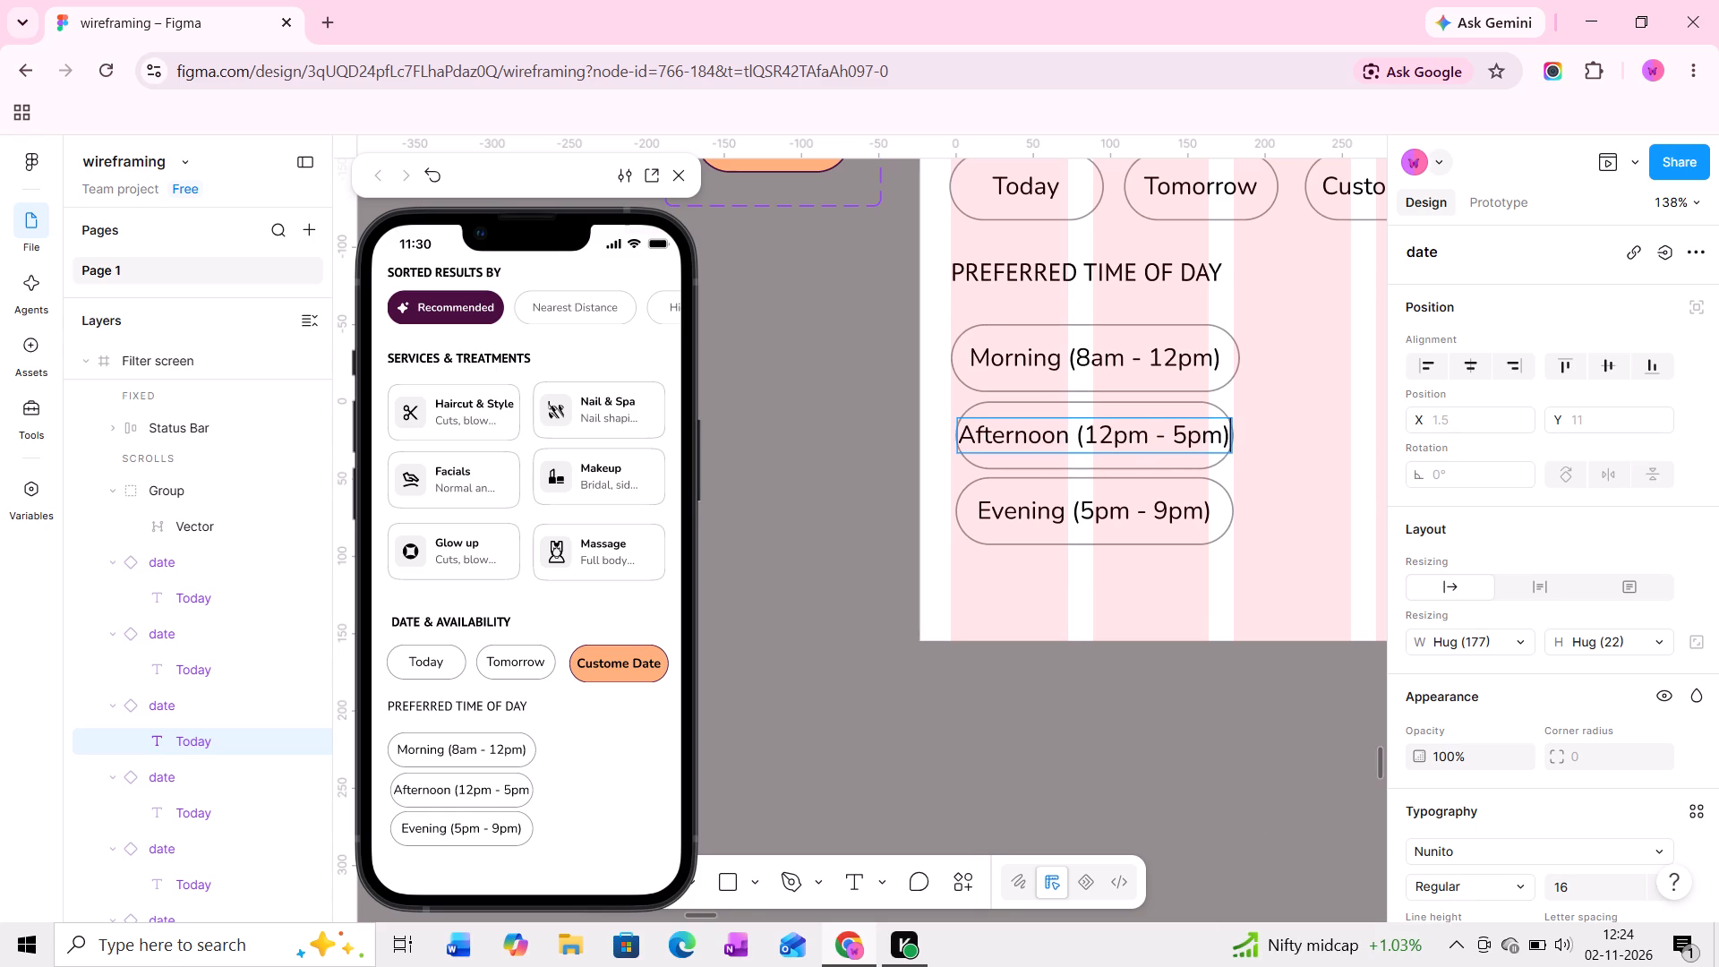
pyautogui.click(1303, 501)
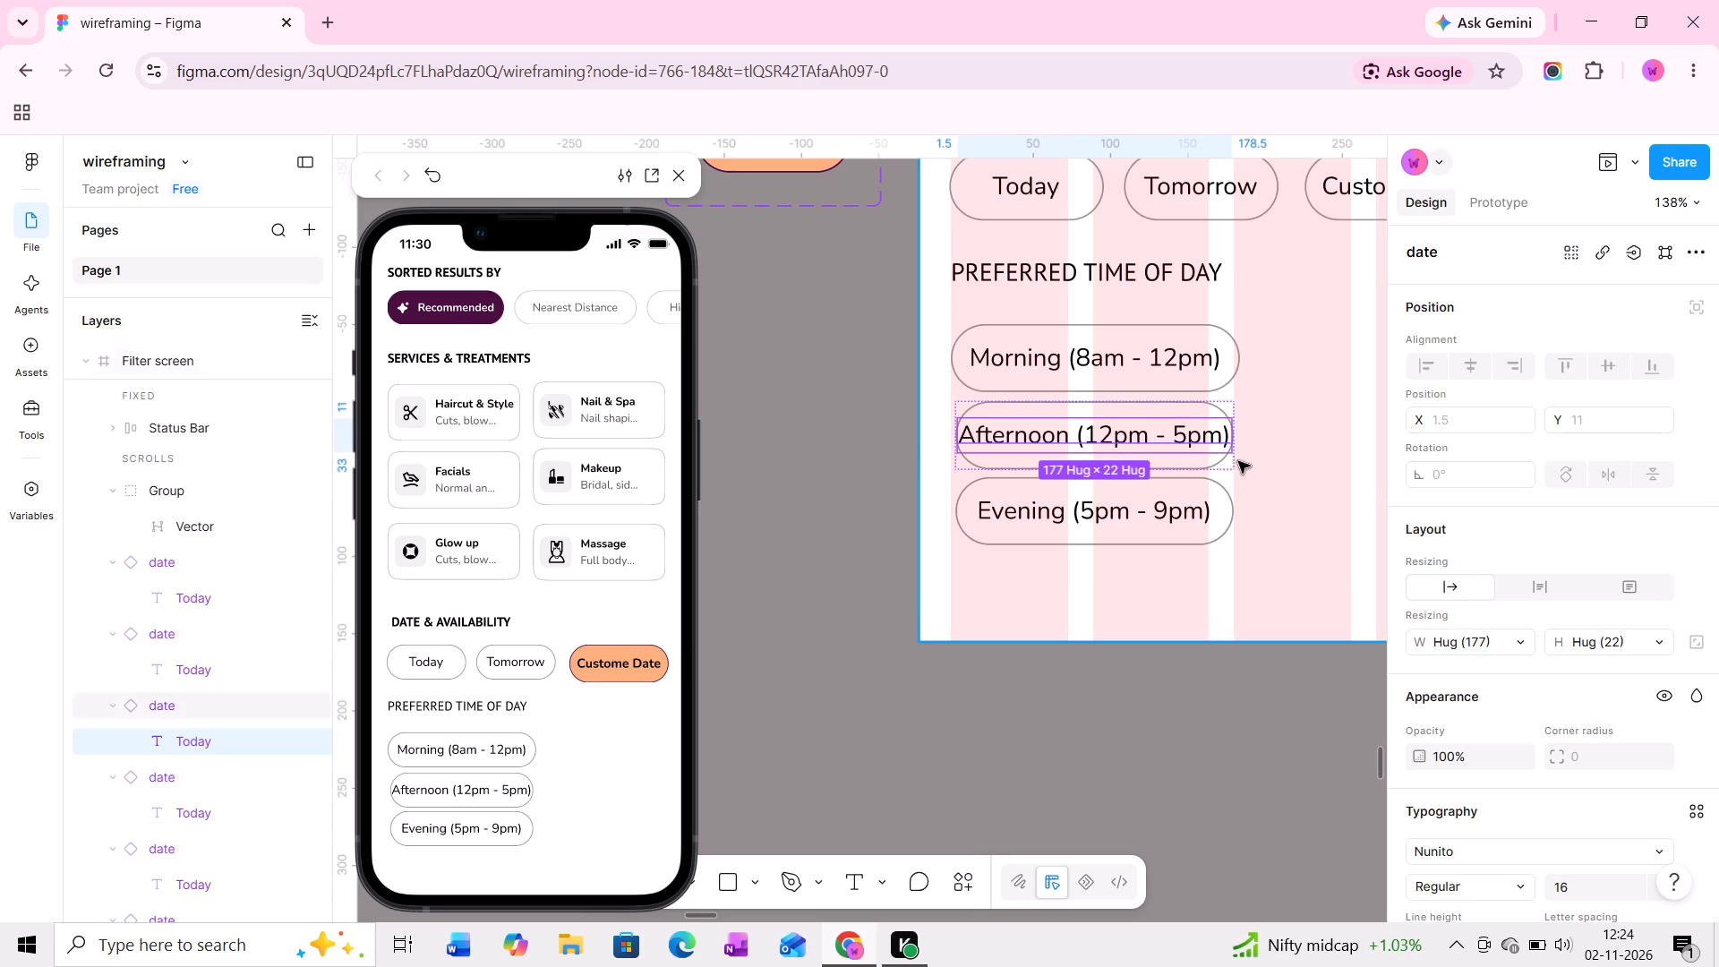
# Widen the Afternoon chip to about 206 so its label has side padding.
pyautogui.click(1161, 406)
pyautogui.keyDown('ctrl'); pyautogui.scroll(9, 1275, 430); pyautogui.keyUp('ctrl')
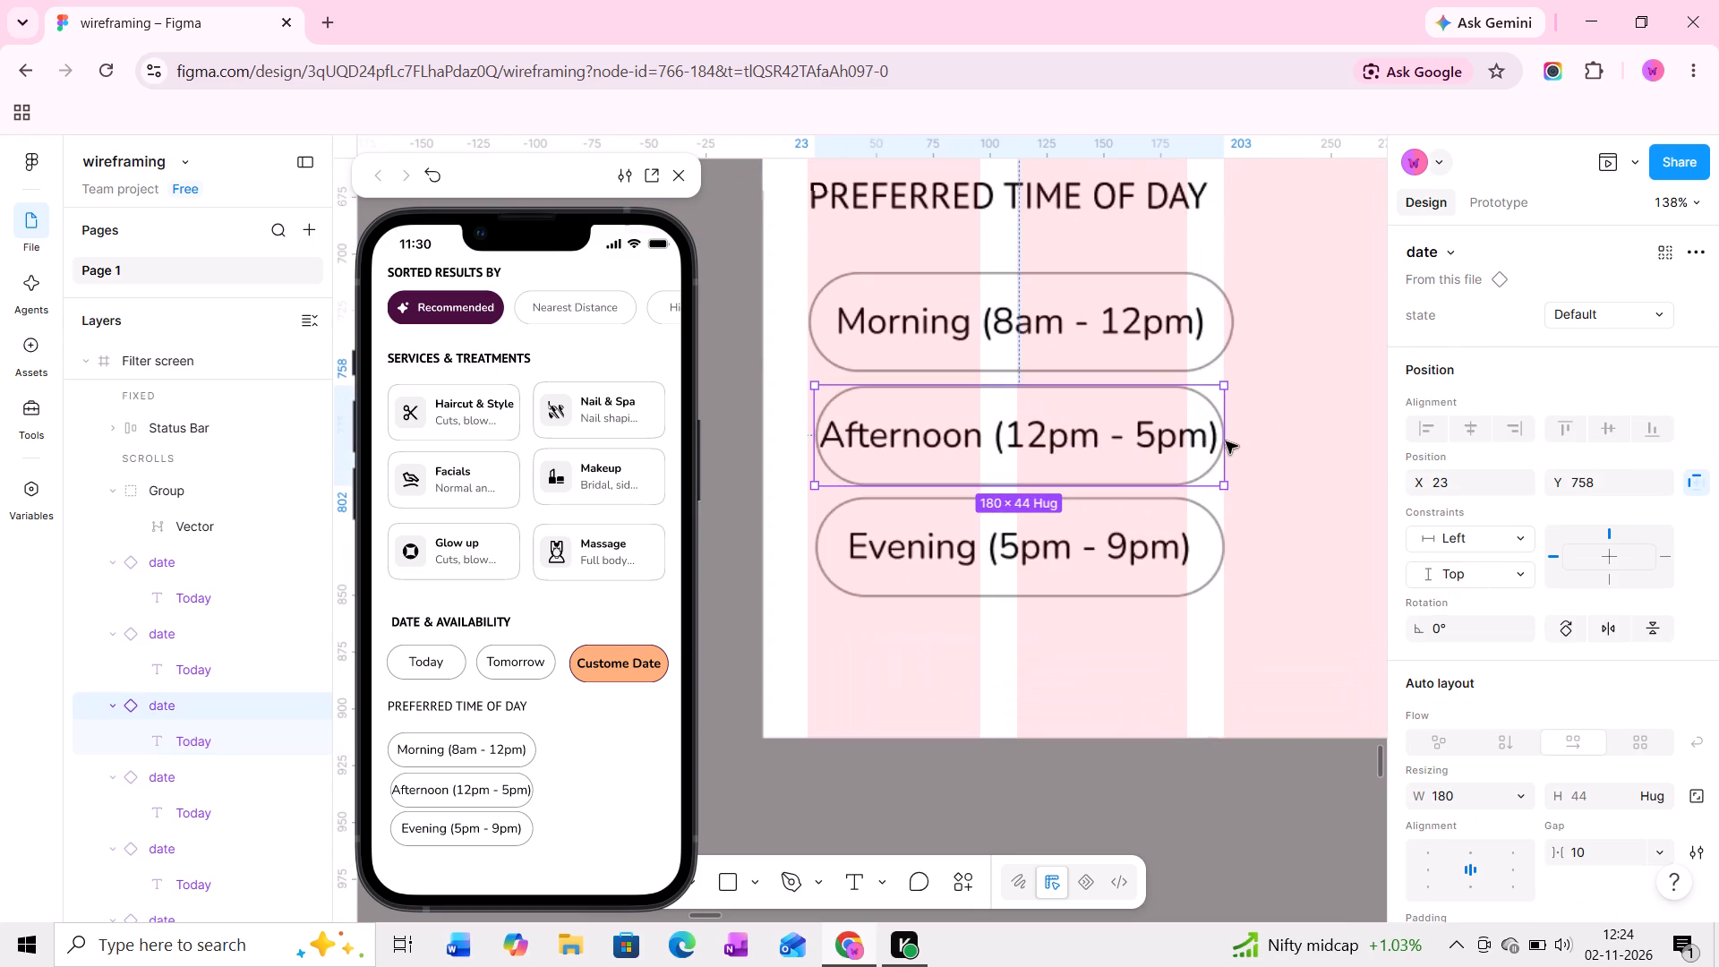
pyautogui.moveTo(1219, 441); pyautogui.dragTo(1268, 437)
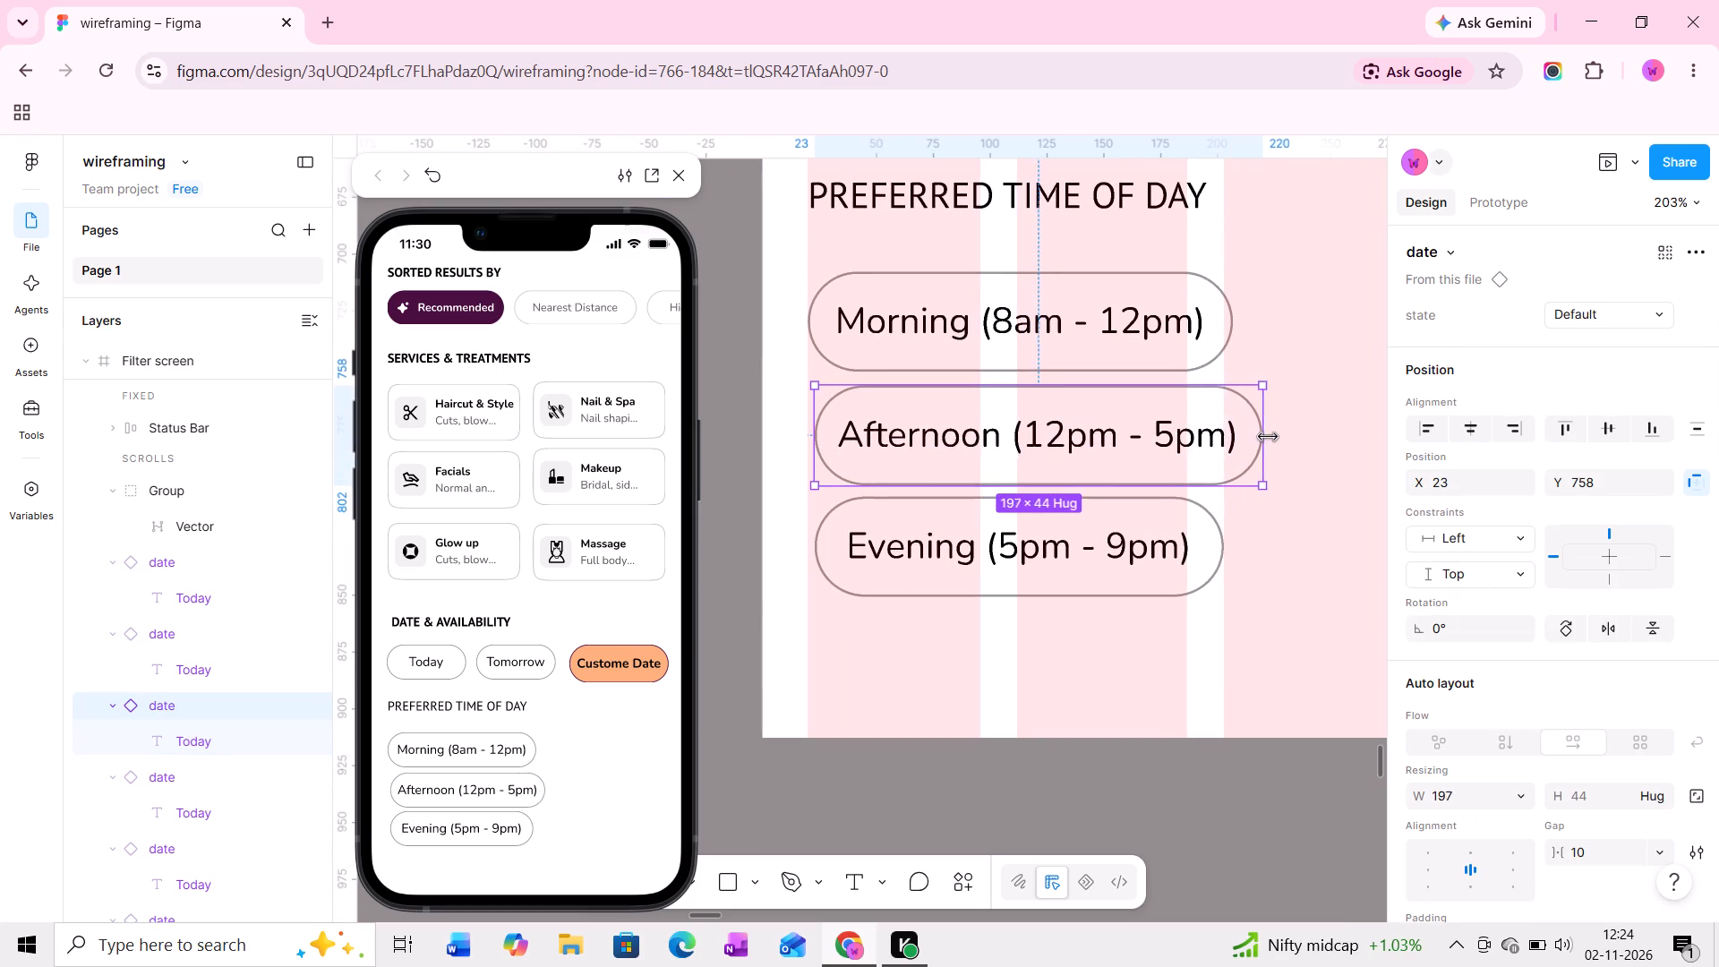
pyautogui.moveTo(1268, 437); pyautogui.dragTo(1283, 437)
pyautogui.click(1283, 561)
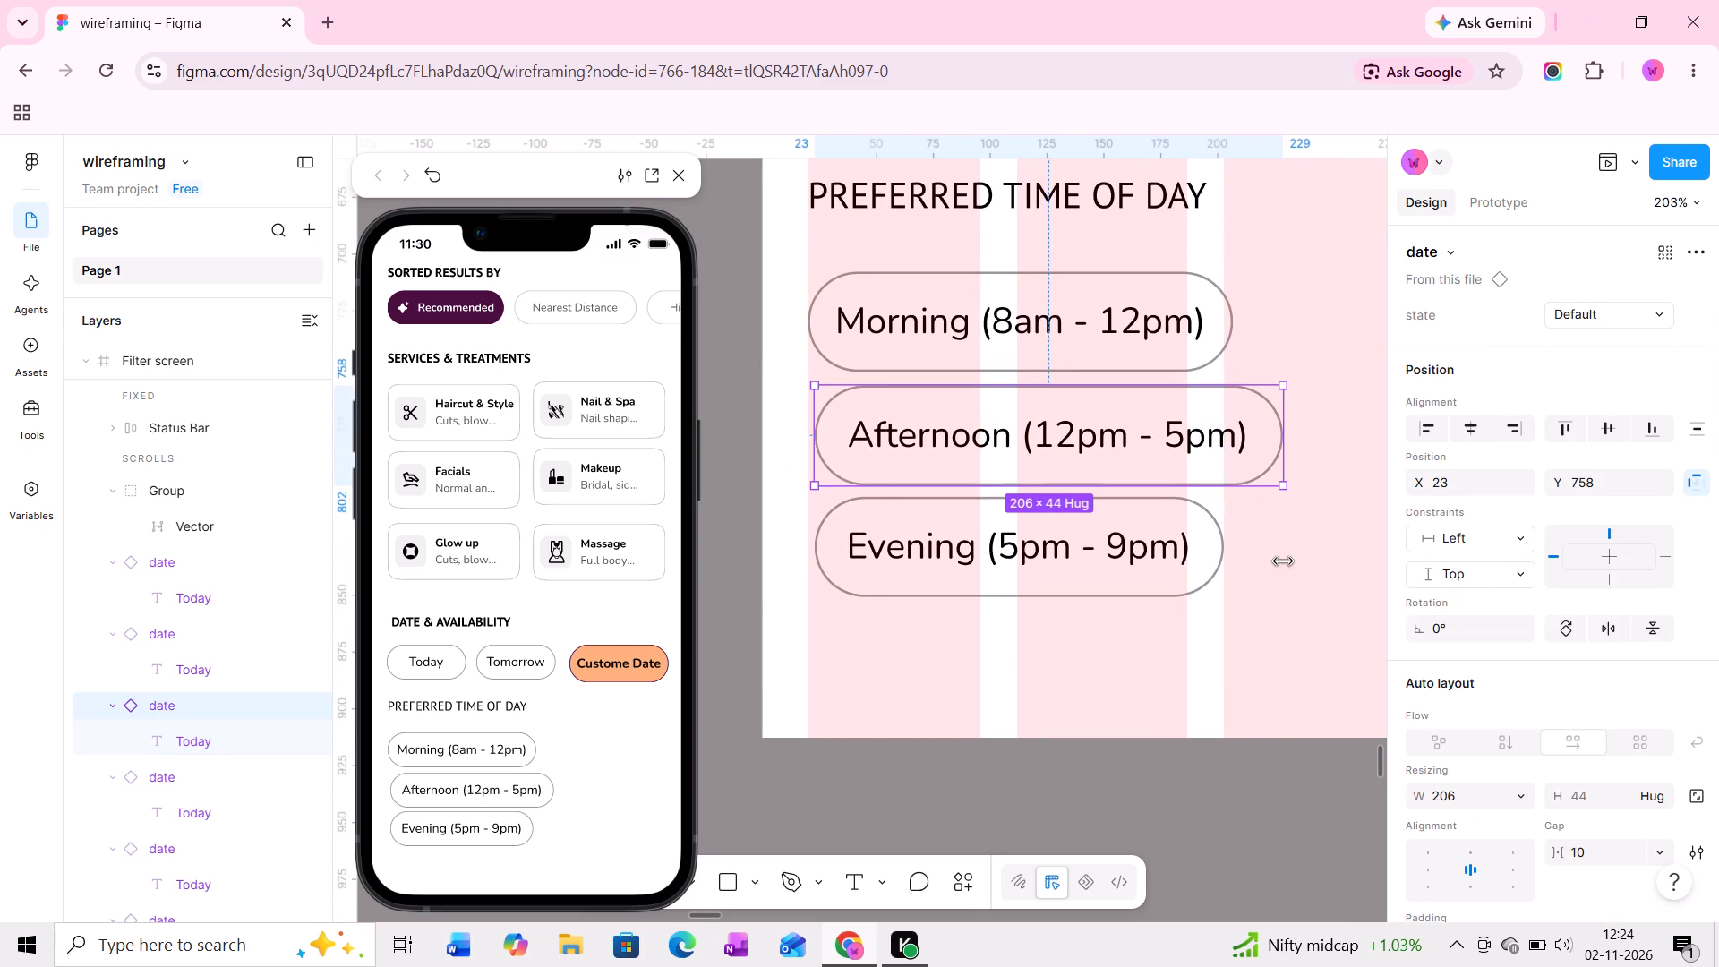
# Move the Evening chip to X 20, Y 817 and the Afternoon chip to X 20, Y 763, spaced evenly under the Morning chip.
pyautogui.keyDown('ctrl'); pyautogui.scroll(-3, 1269, 572); pyautogui.keyUp('ctrl')
pyautogui.moveTo(1267, 578); pyautogui.dragTo(1080, 556, button='middle')
pyautogui.keyDown('ctrl'); pyautogui.scroll(-5, 1078, 556); pyautogui.keyUp('ctrl')
pyautogui.moveTo(1109, 572); pyautogui.dragTo(1098, 520, button='middle')
pyautogui.keyDown('ctrl'); pyautogui.scroll(-4, 1098, 520); pyautogui.keyUp('ctrl')
pyautogui.moveTo(1123, 509); pyautogui.dragTo(1131, 506, button='middle')
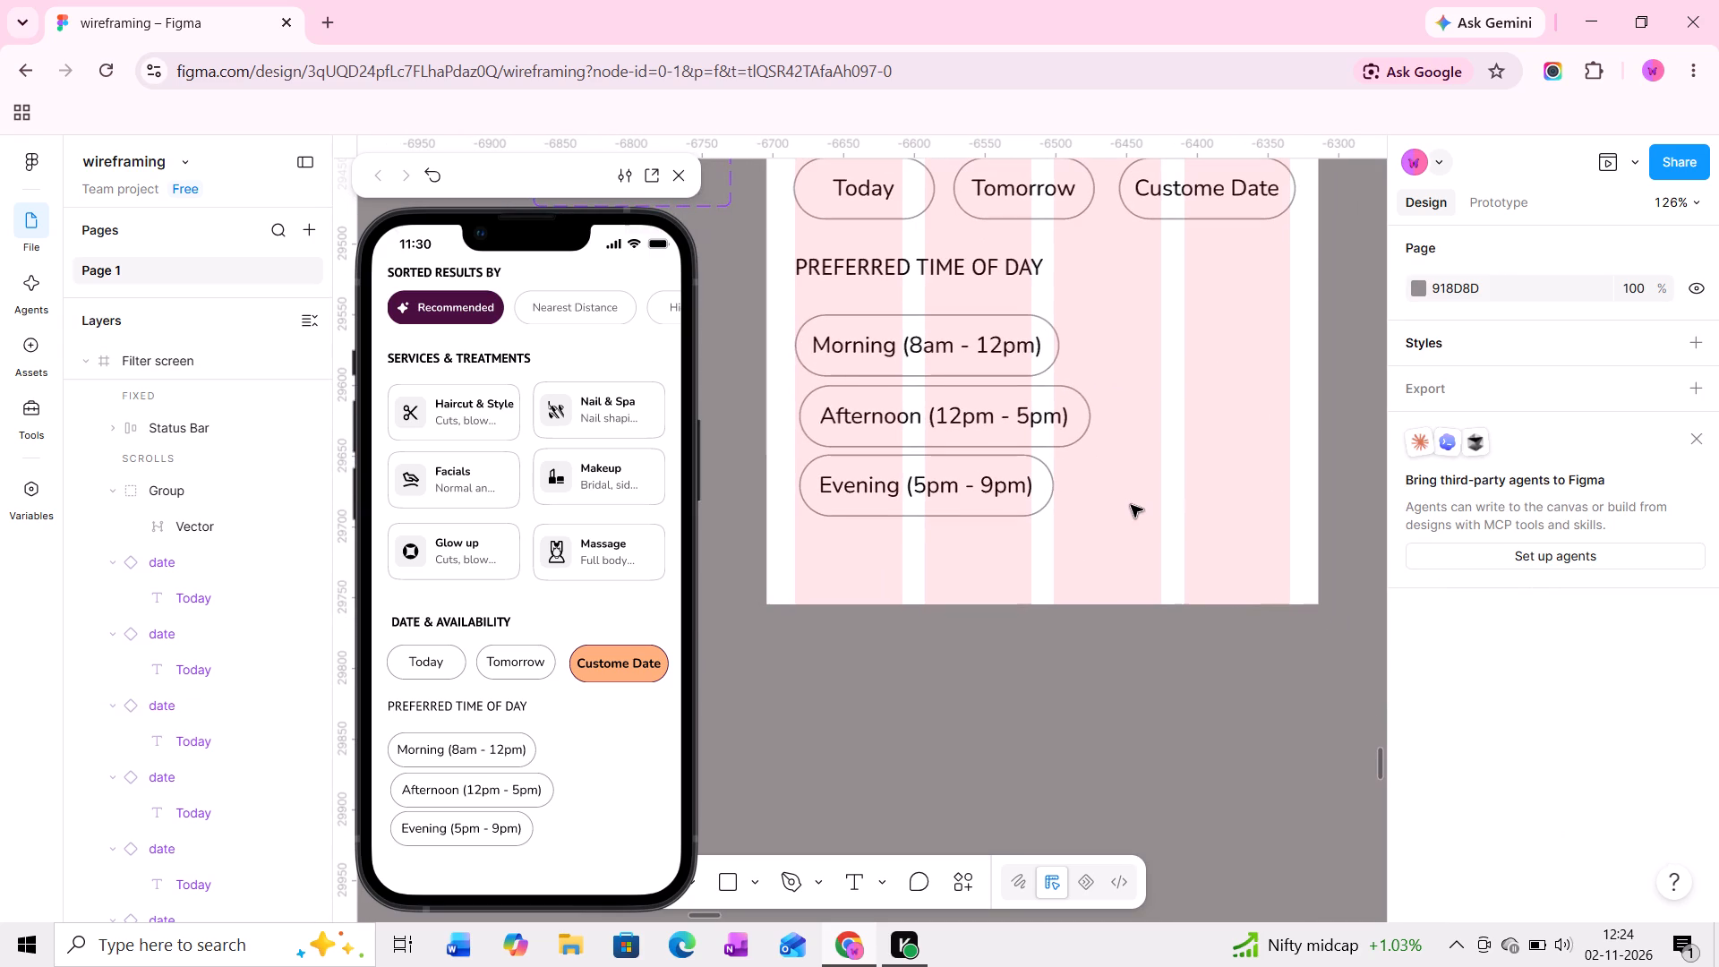
pyautogui.keyDown('ctrl'); pyautogui.scroll(4, 877, 473); pyautogui.keyUp('ctrl')
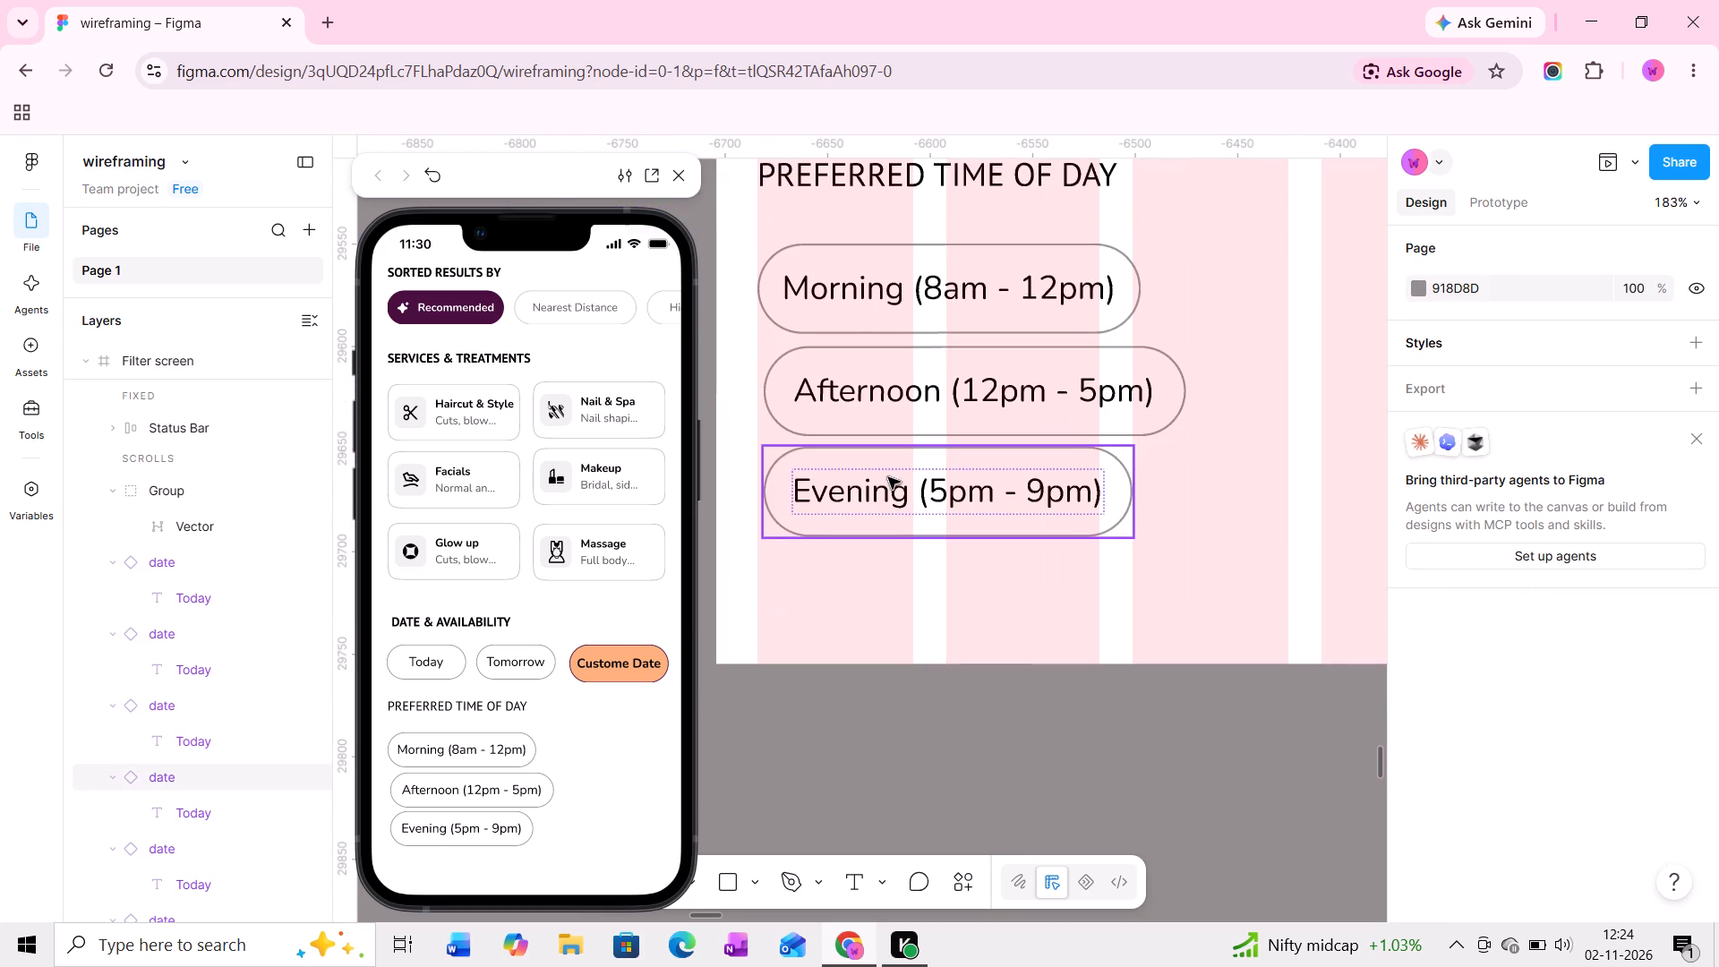
pyautogui.moveTo(888, 477); pyautogui.dragTo(888, 497)
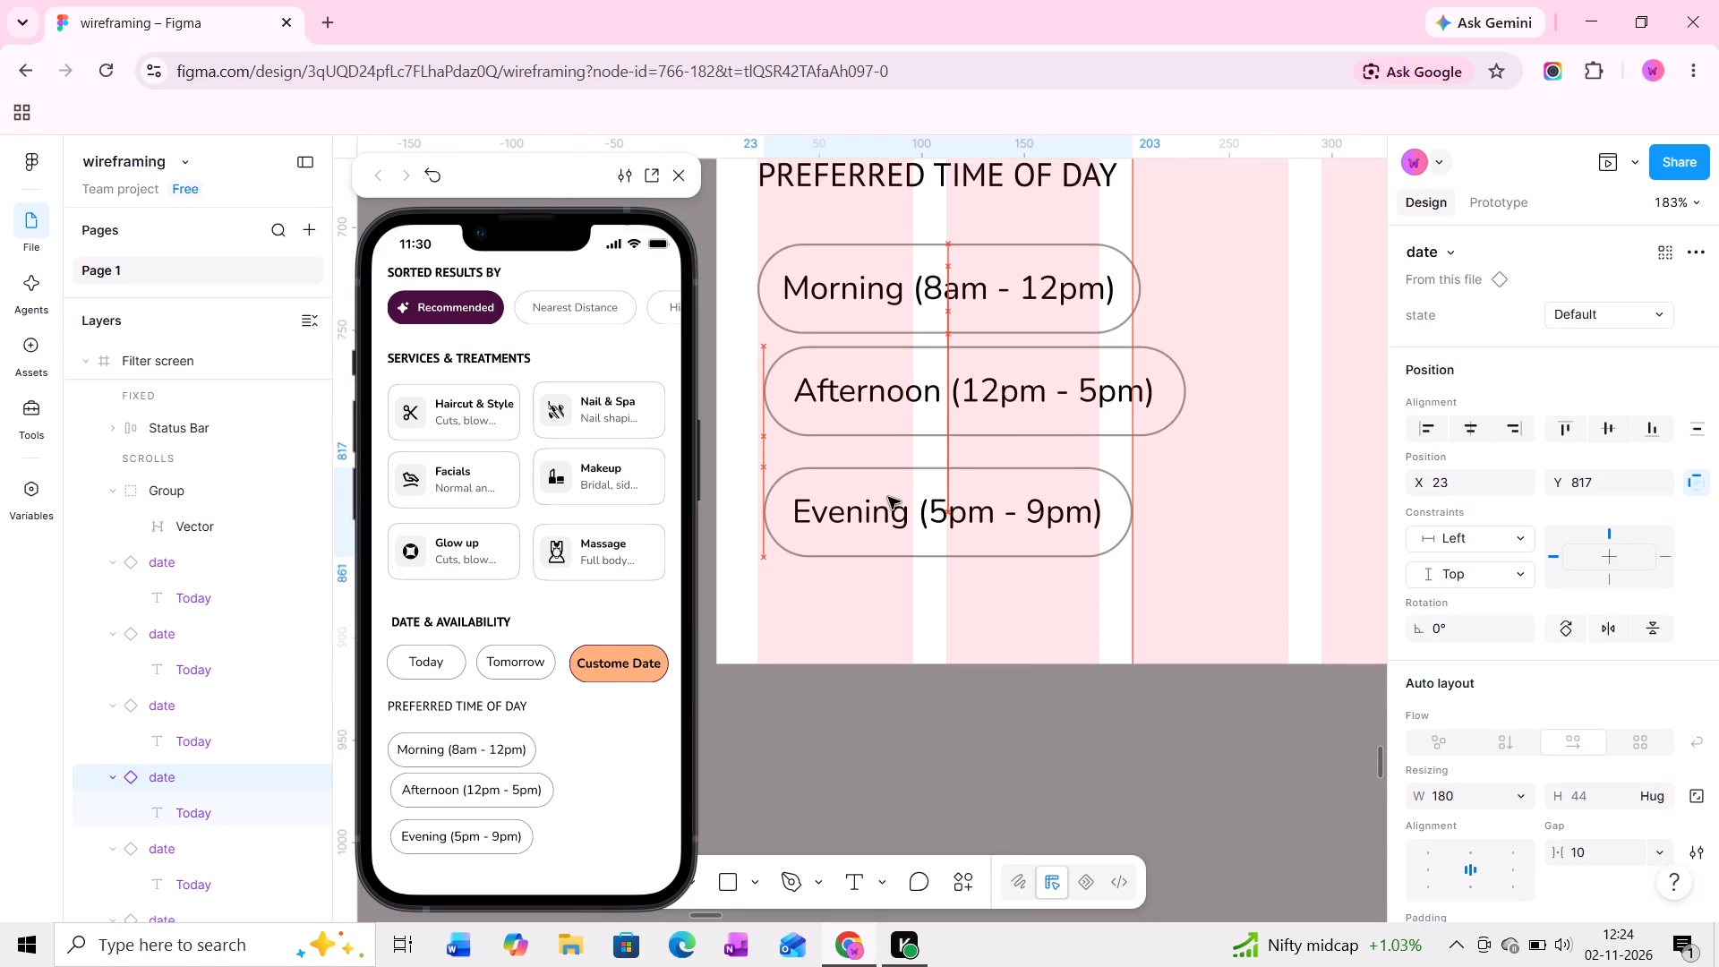
pyautogui.moveTo(888, 497); pyautogui.dragTo(881, 497)
pyautogui.moveTo(912, 381); pyautogui.dragTo(911, 393)
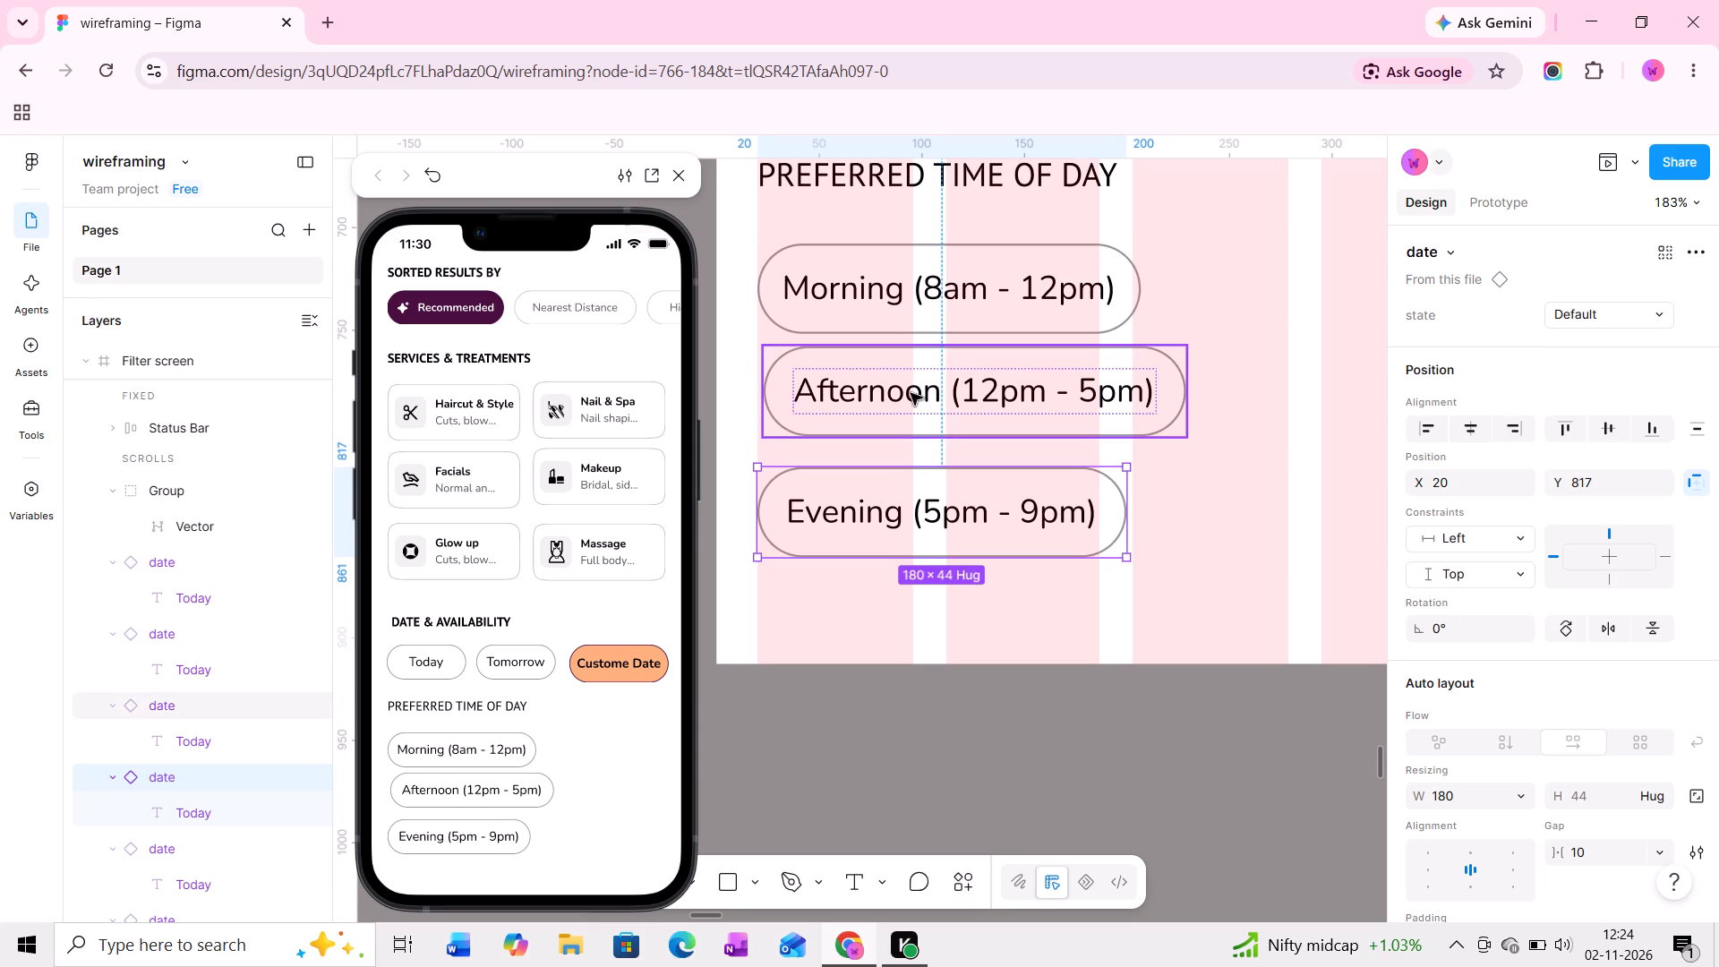
pyautogui.moveTo(911, 393); pyautogui.dragTo(907, 393)
pyautogui.moveTo(1071, 426); pyautogui.dragTo(1072, 337, button='middle')
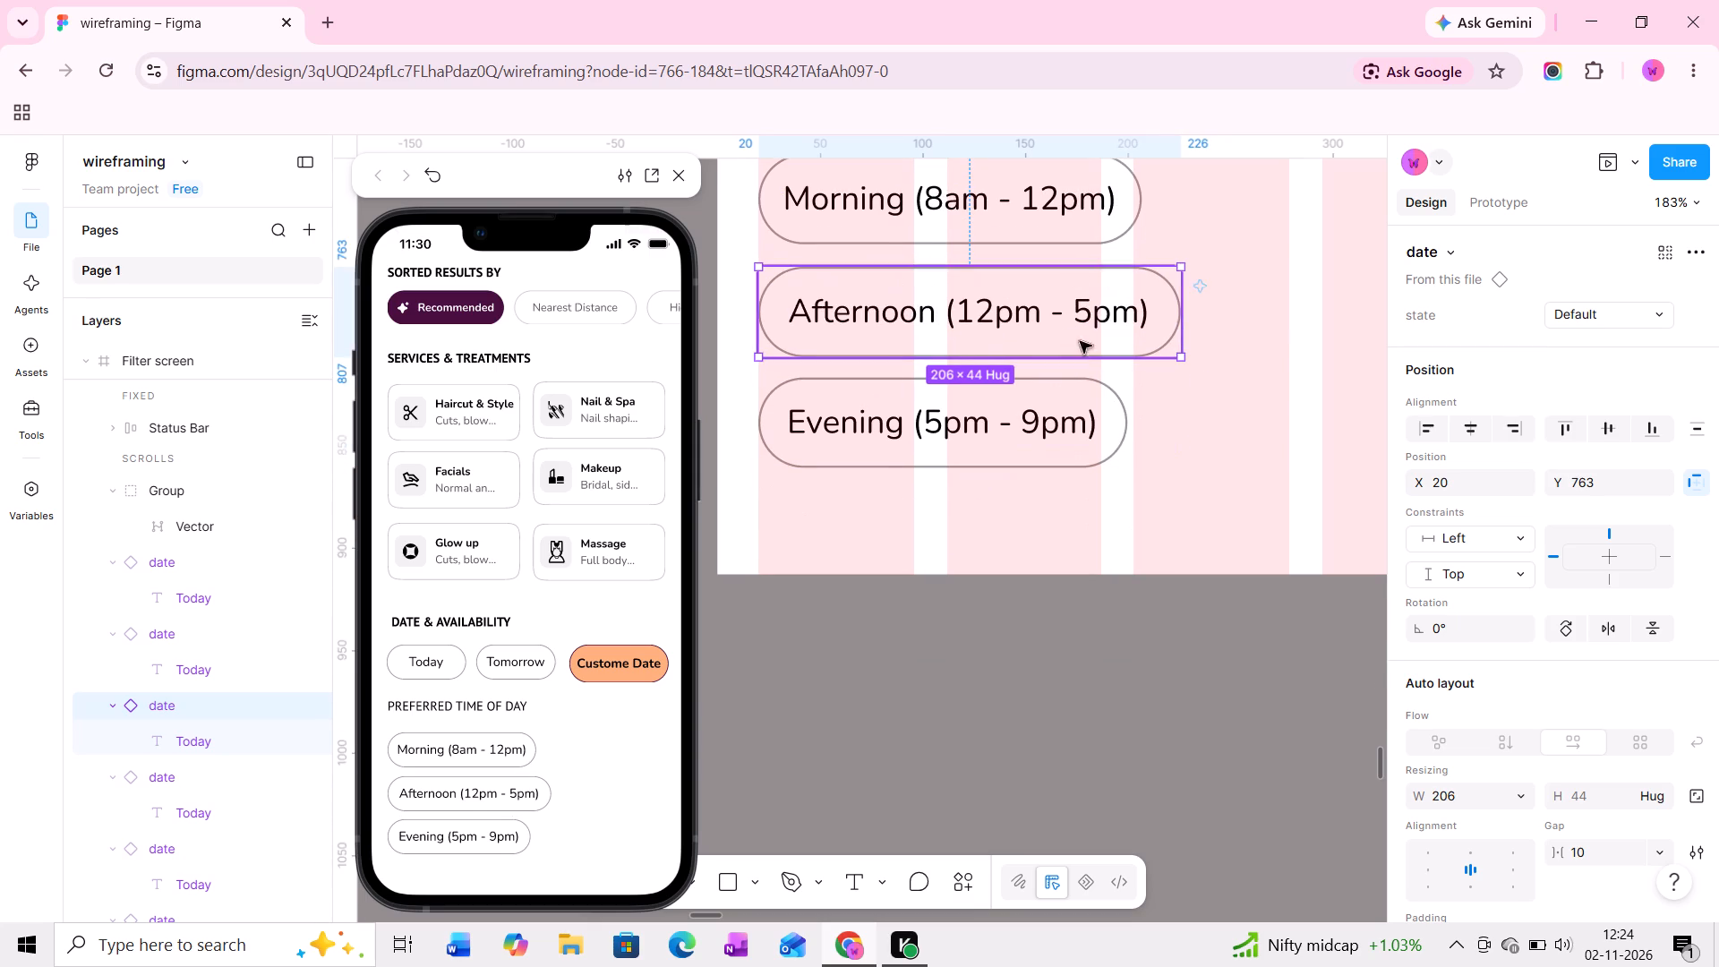
pyautogui.click(1183, 445)
pyautogui.keyDown('ctrl'); pyautogui.click(1183, 445); pyautogui.keyUp('ctrl')
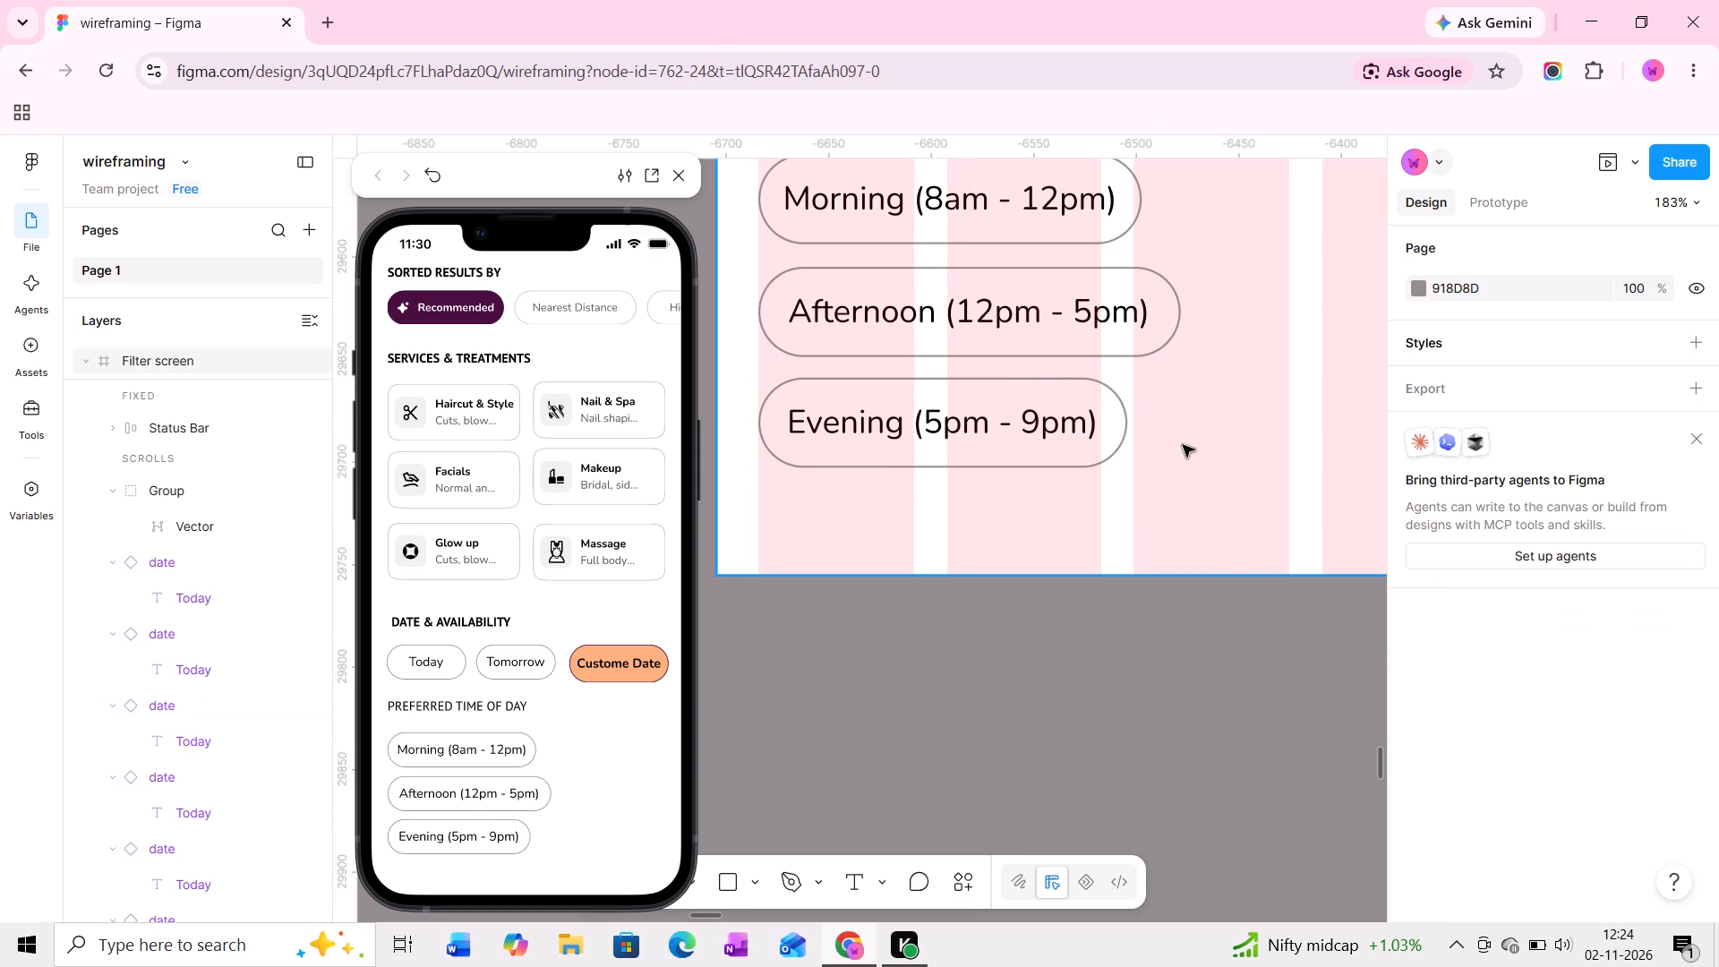
# Test selecting the Massage and Facials cards and the Morning chip in the phone preview.
pyautogui.keyDown('ctrl'); pyautogui.scroll(-3, 1183, 445); pyautogui.keyUp('ctrl')
pyautogui.moveTo(1184, 460); pyautogui.dragTo(1184, 381, button='middle')
pyautogui.keyDown('ctrl'); pyautogui.scroll(-4, 1179, 395); pyautogui.keyUp('ctrl')
pyautogui.moveTo(1208, 375); pyautogui.dragTo(1185, 417, button='middle')
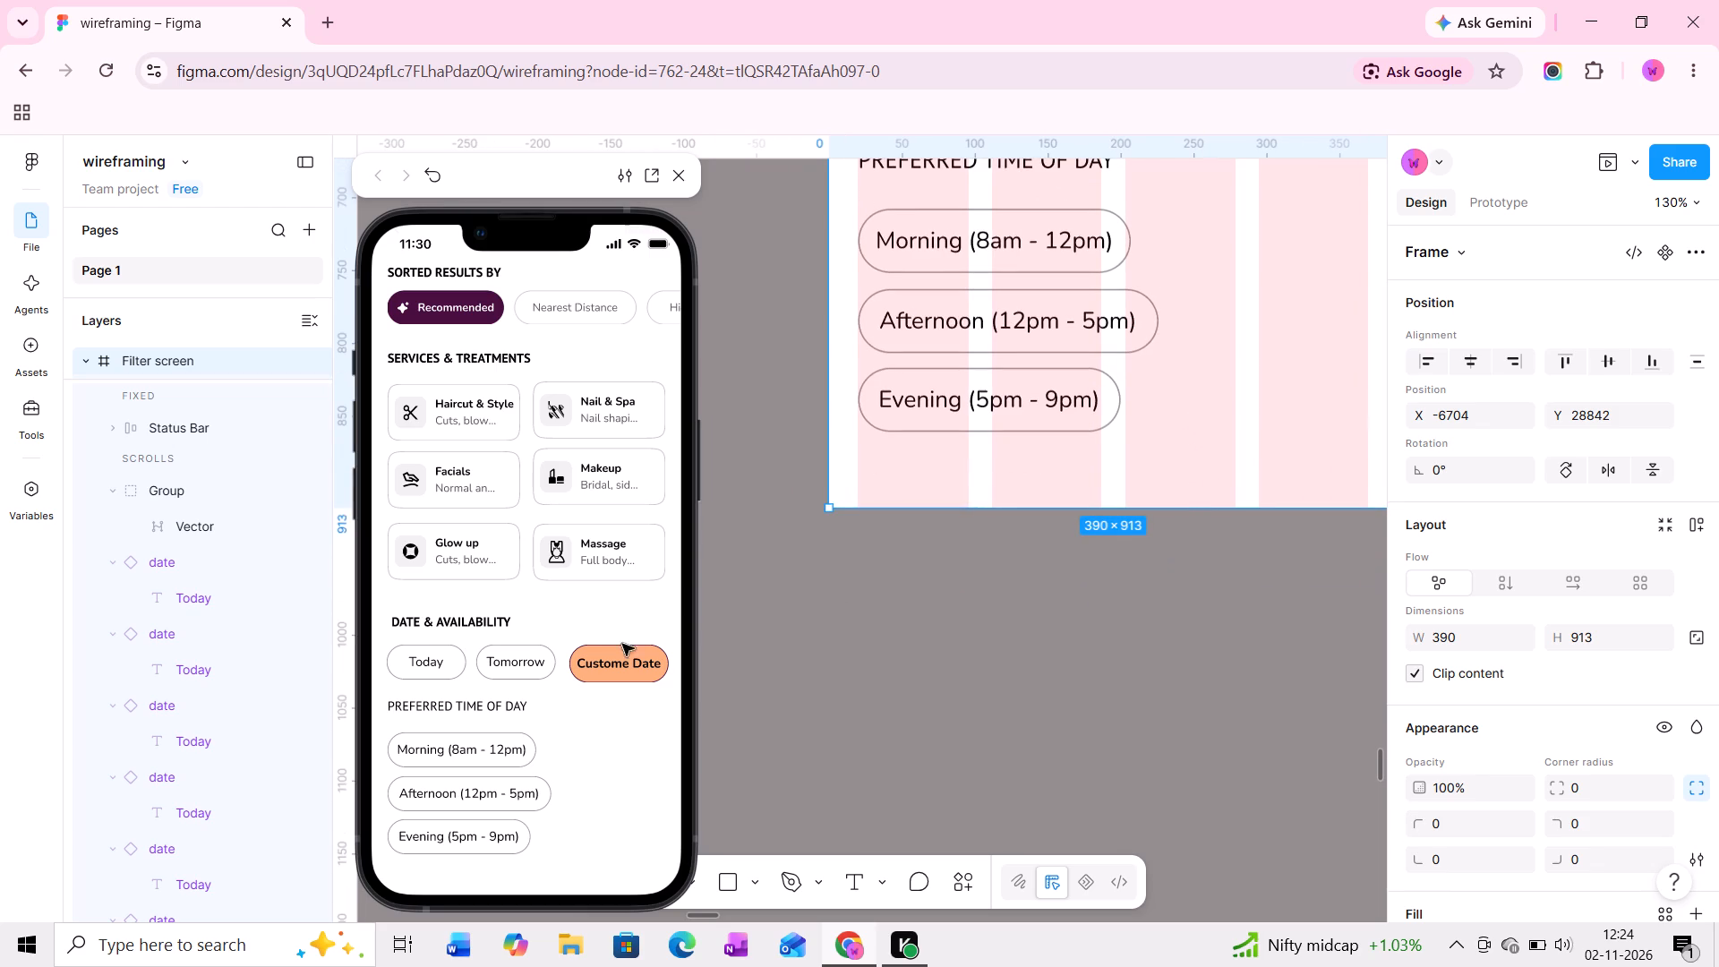
pyautogui.click(441, 761)
pyautogui.click(441, 754)
pyautogui.click(566, 541)
pyautogui.click(435, 466)
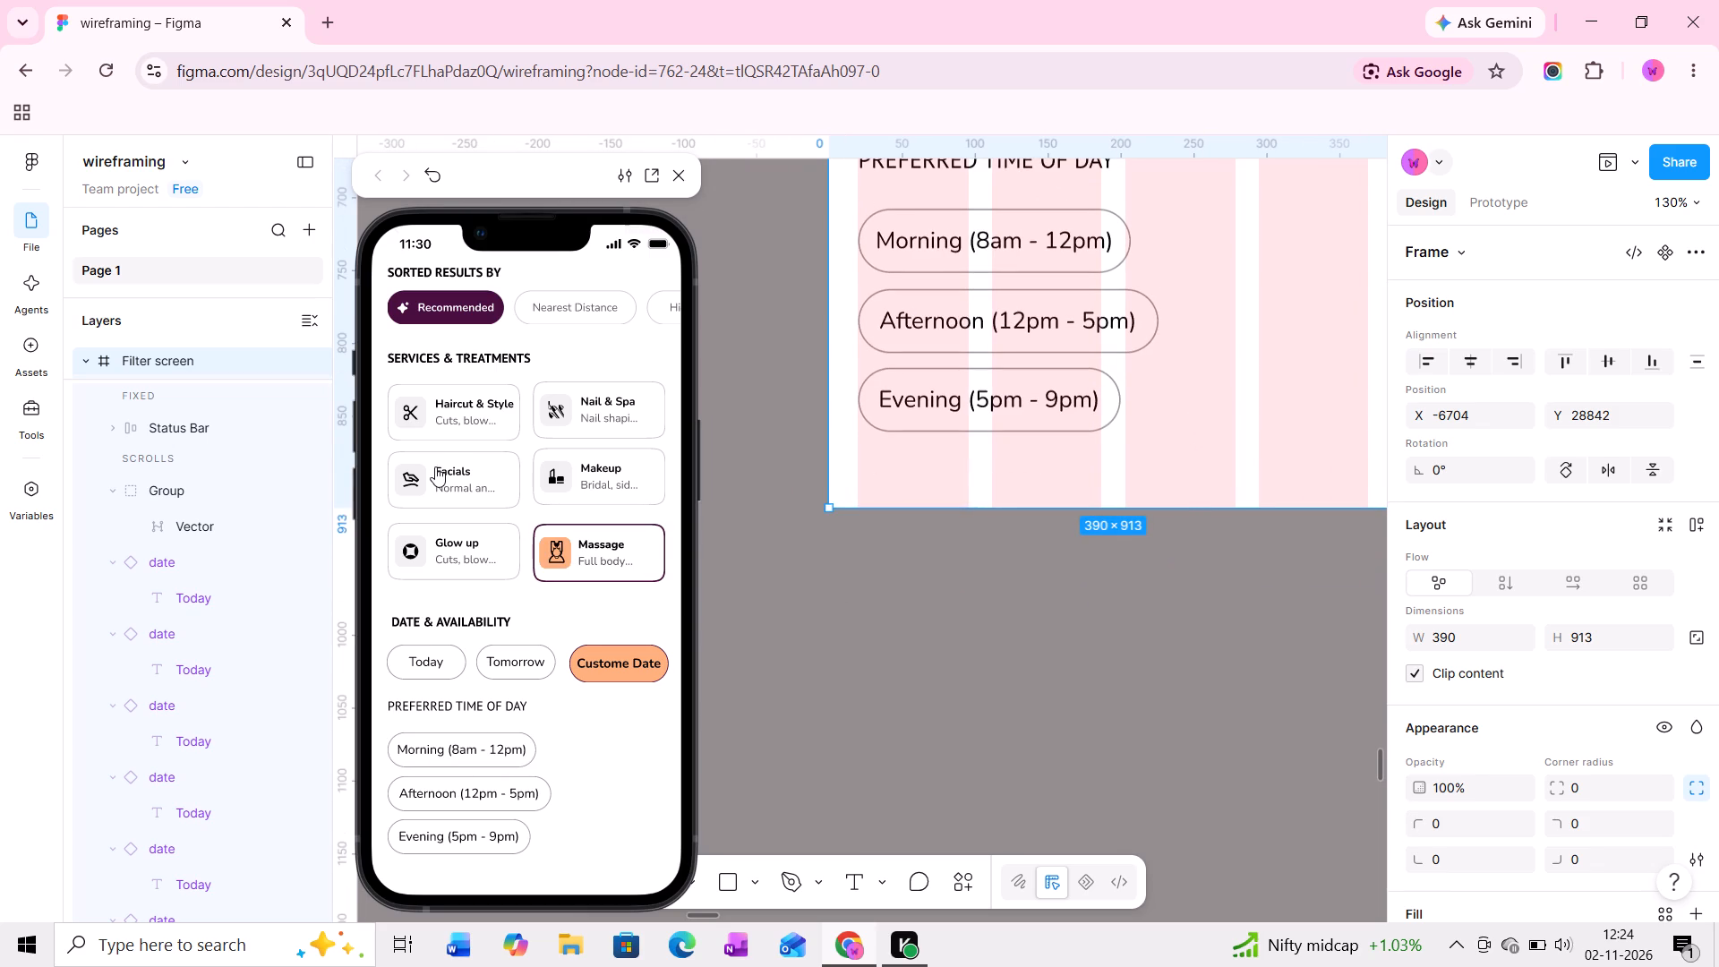
pyautogui.click(475, 742)
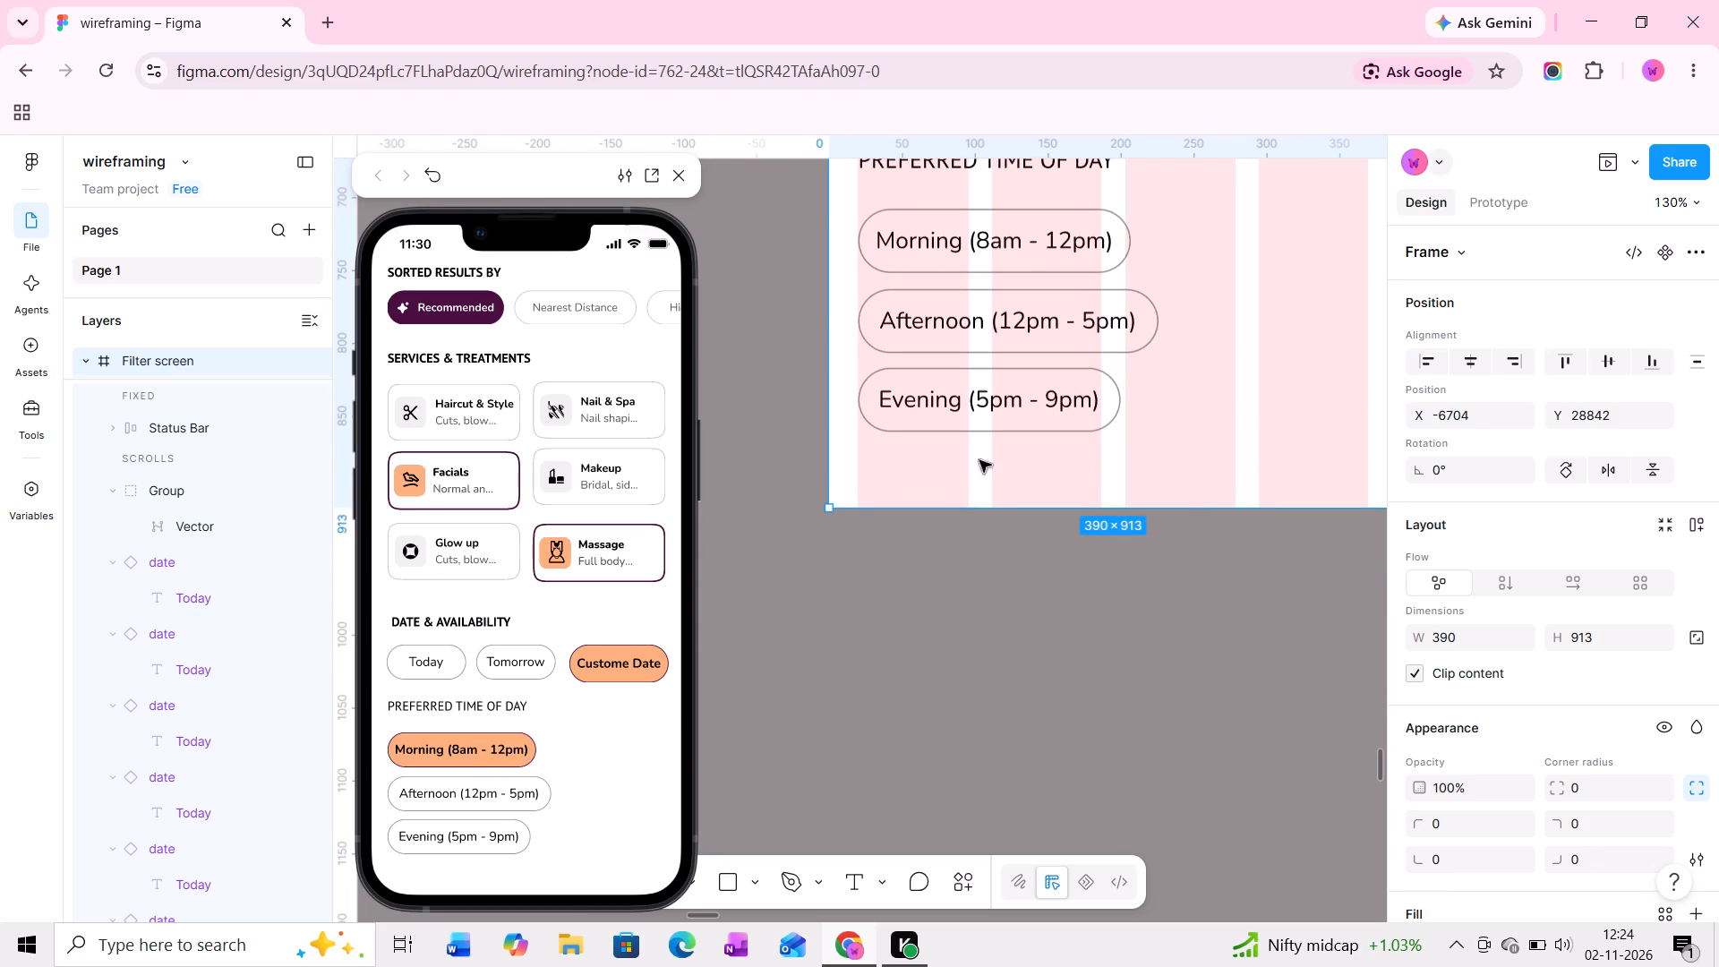
# Extend the bottom of the Filter screen frame to a height of about 1030.
pyautogui.moveTo(991, 450); pyautogui.dragTo(991, 374, button='middle')
pyautogui.keyDown('ctrl'); pyautogui.click(1270, 367); pyautogui.keyUp('ctrl')
pyautogui.moveTo(1250, 380); pyautogui.dragTo(1206, 369, button='middle')
pyautogui.moveTo(1165, 421); pyautogui.dragTo(1150, 594)
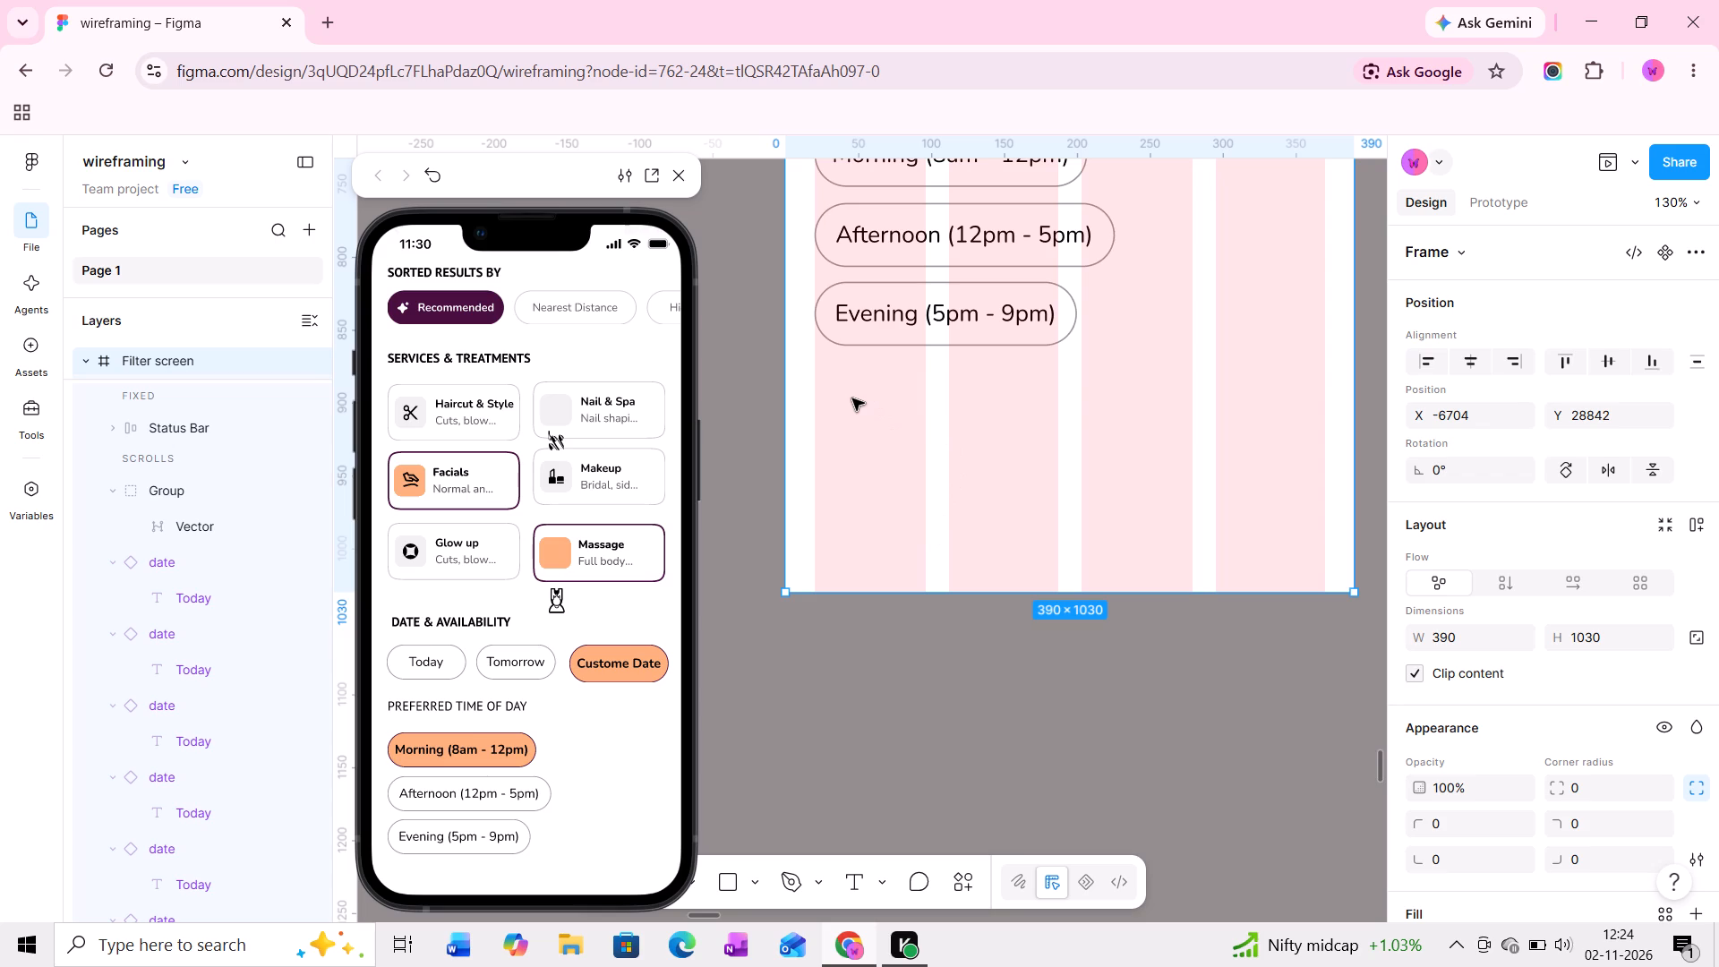
# Duplicate the PREFERRED TIME OF DAY heading below the Evening chip at about X 19, Y 905 and change the copy's text to "Distance".
pyautogui.moveTo(865, 391); pyautogui.dragTo(852, 492, button='middle')
pyautogui.click(834, 184)
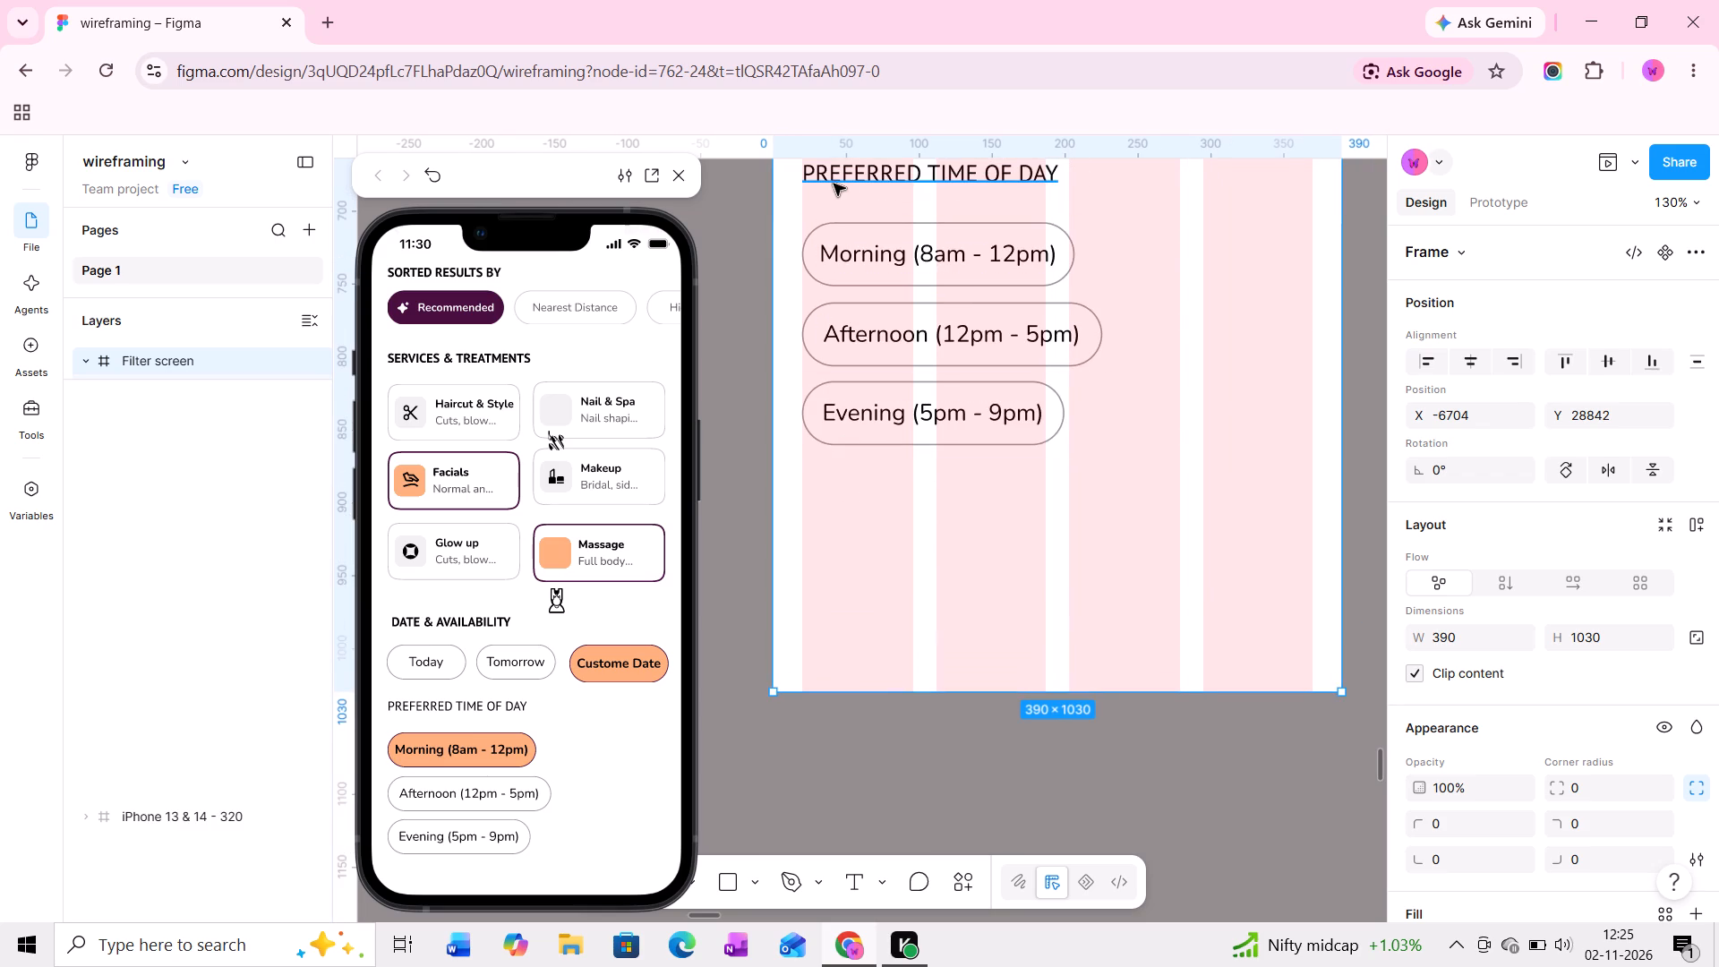
pyautogui.keyDown('alt'); pyautogui.moveTo(839, 179); pyautogui.dragTo(839, 414); pyautogui.keyUp('alt')
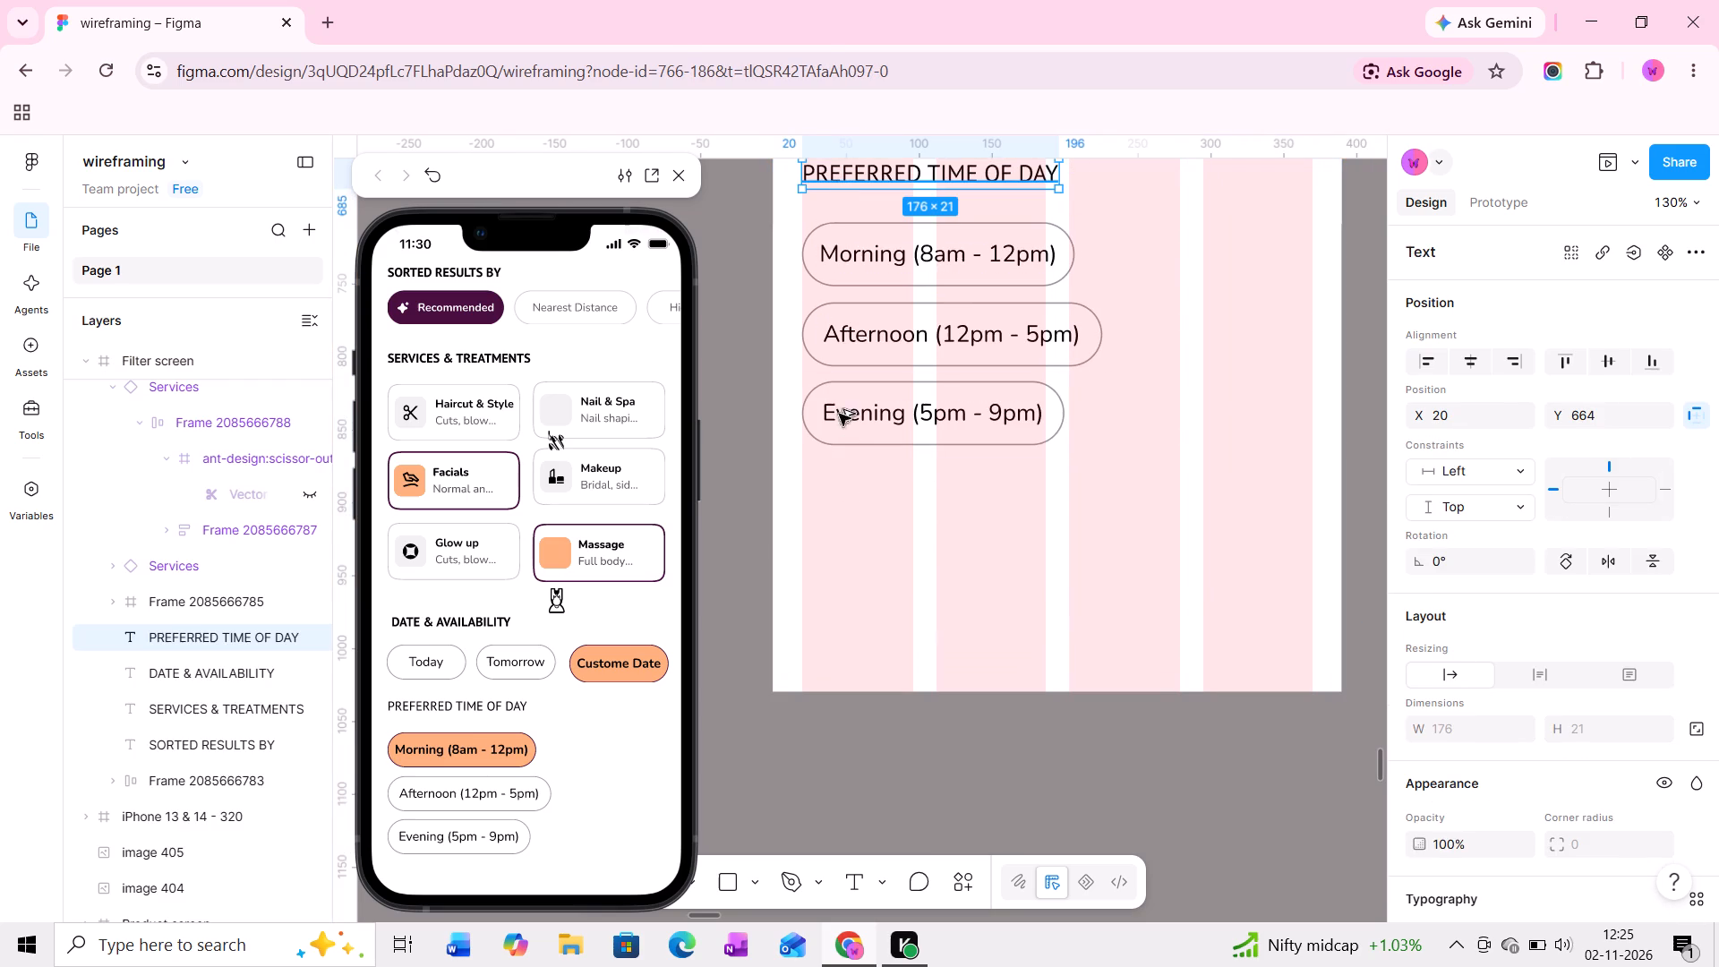
pyautogui.keyDown('alt'); pyautogui.moveTo(839, 414); pyautogui.dragTo(837, 531); pyautogui.keyUp('alt')
pyautogui.doubleClick(837, 531)
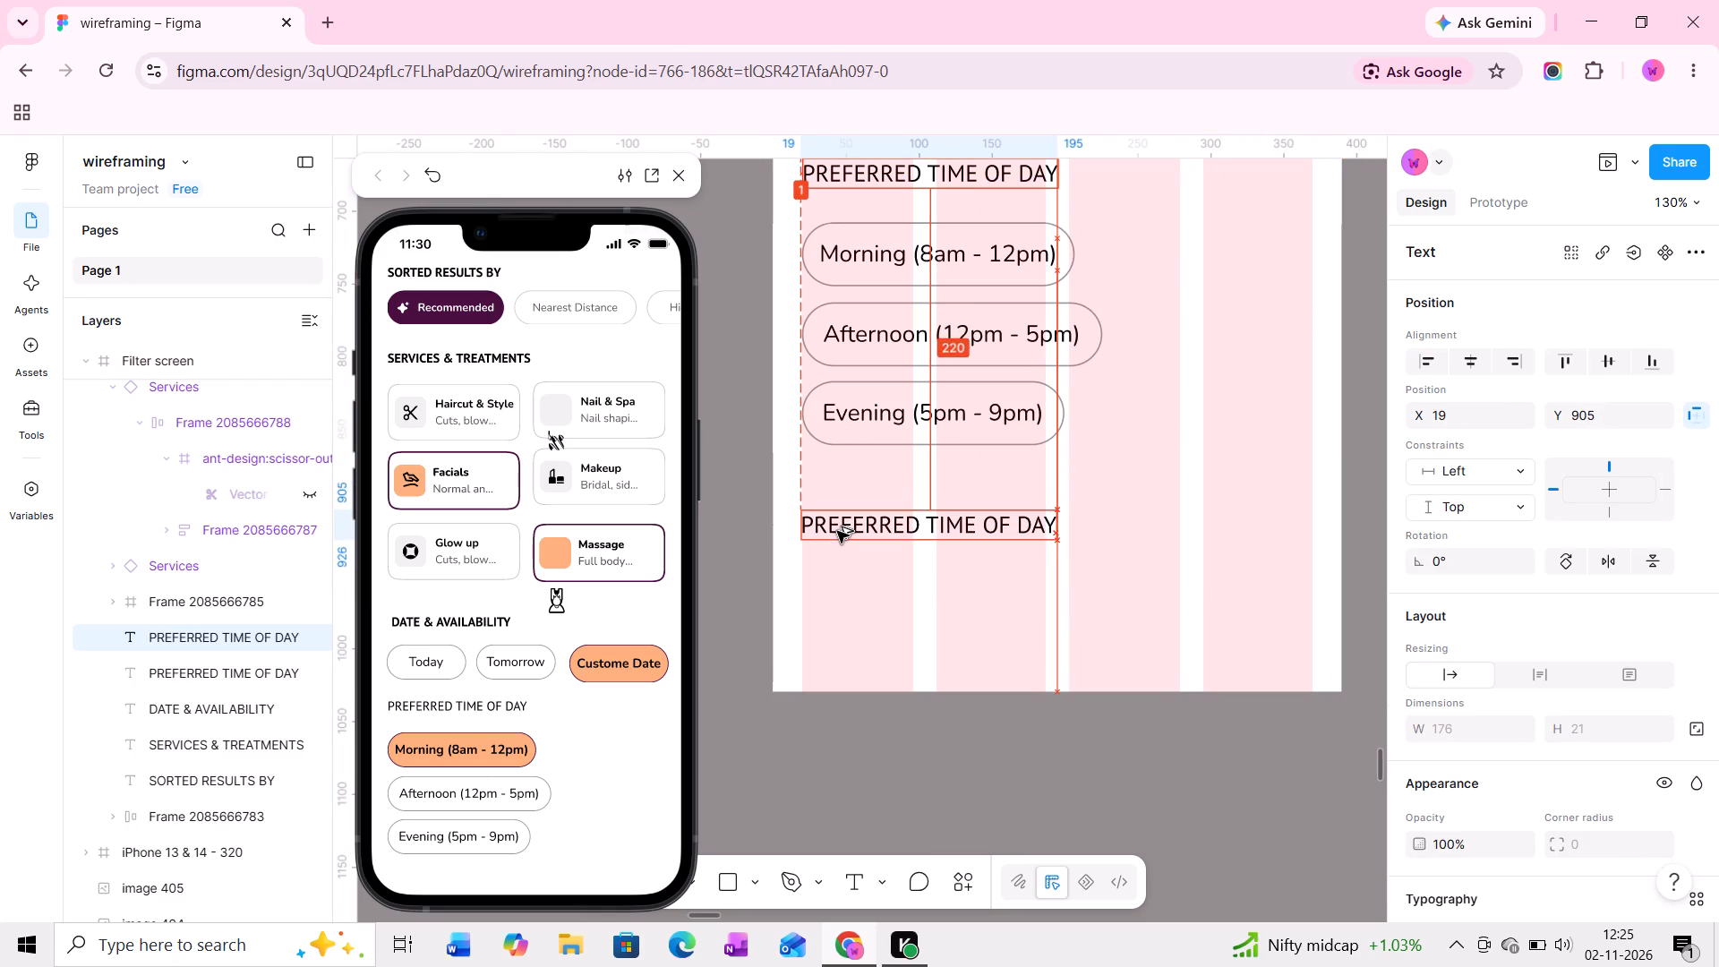
pyautogui.write('Distance')
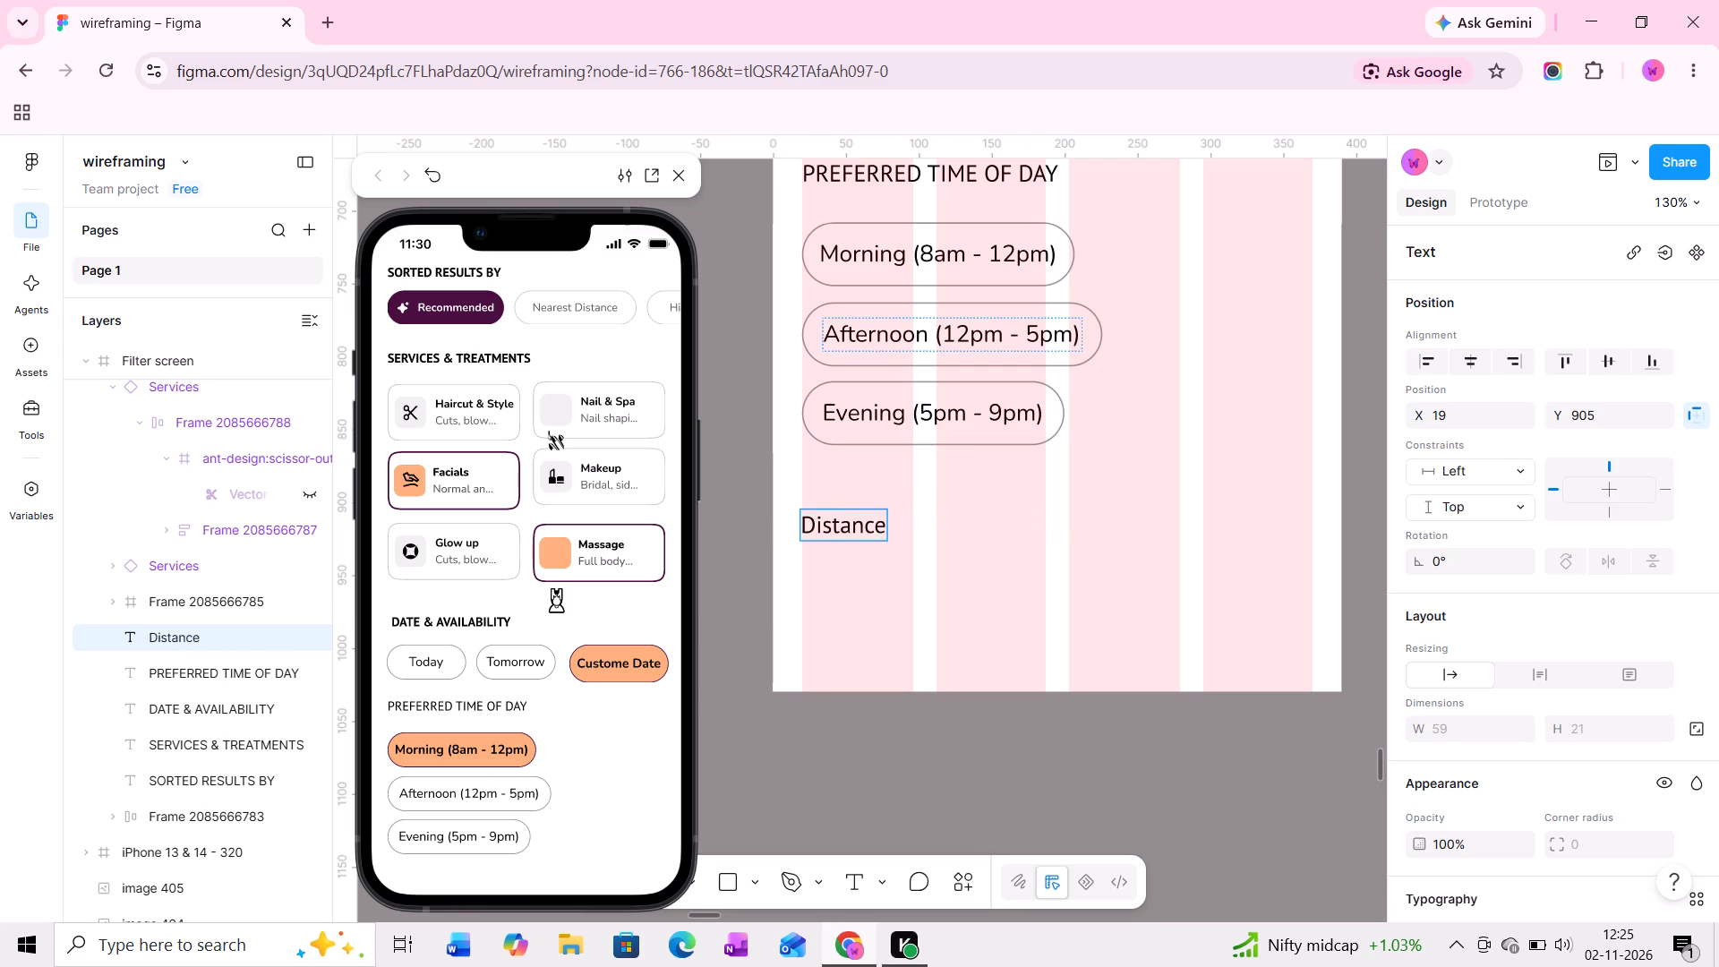
pyautogui.click(750, 518)
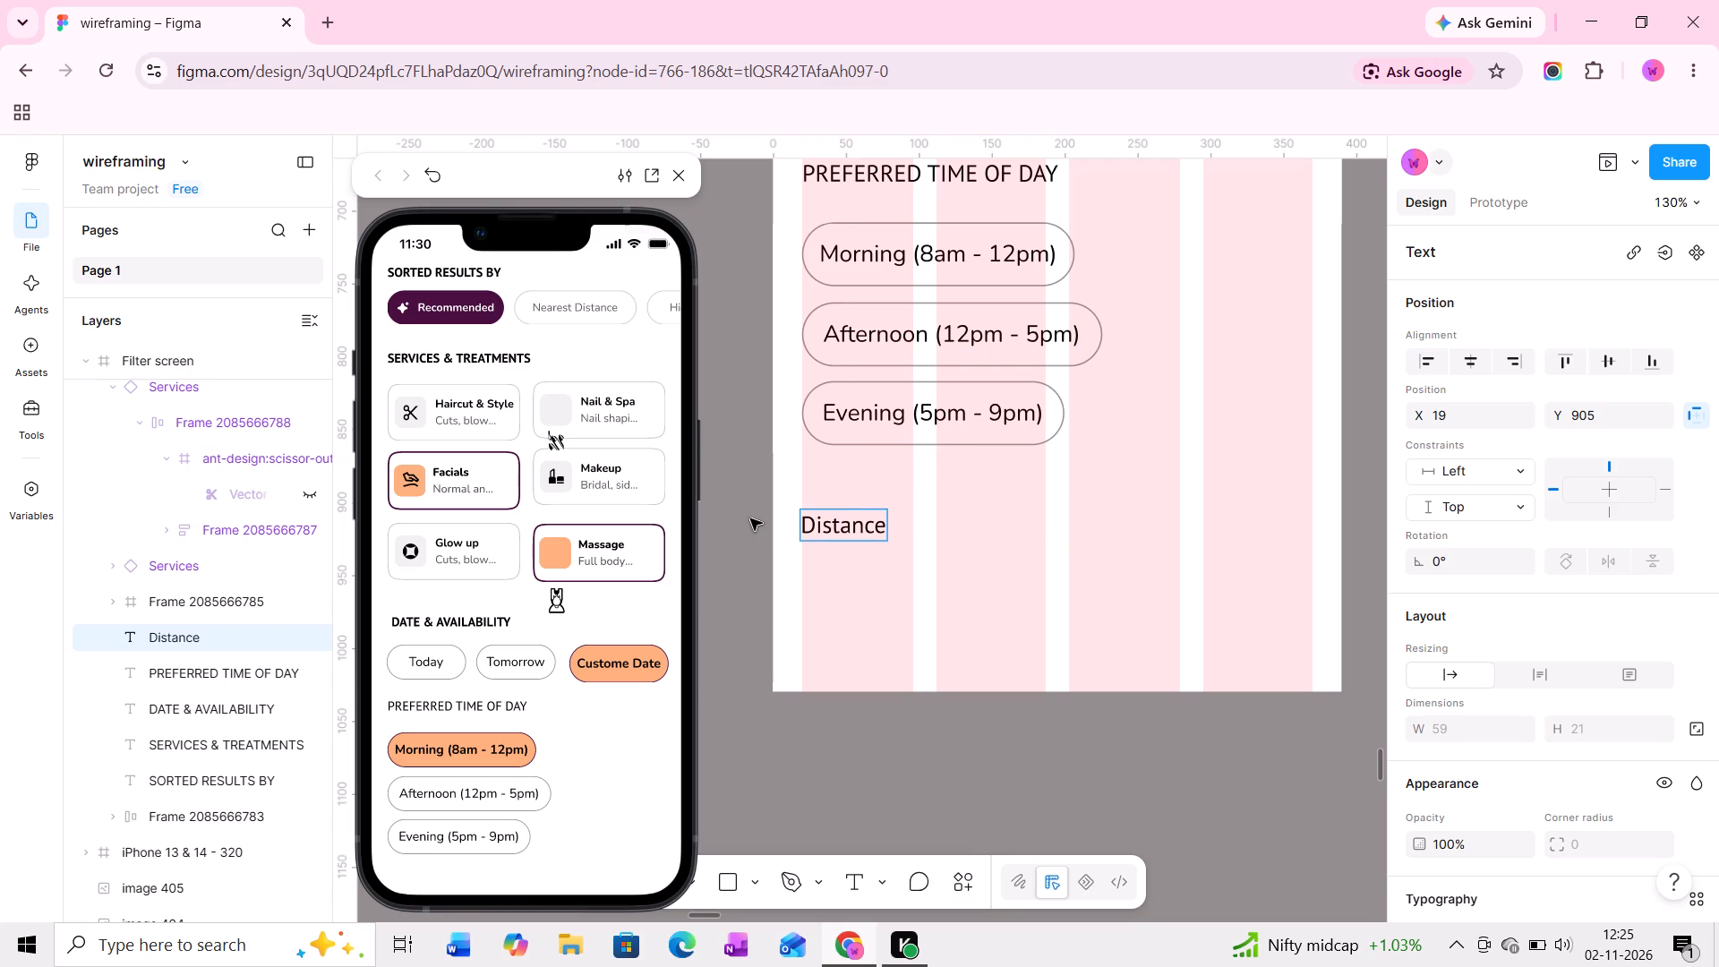
# Change the Distance heading's text to all capitals, "DISTANCE".
pyautogui.scroll(-2, 1474, 675)
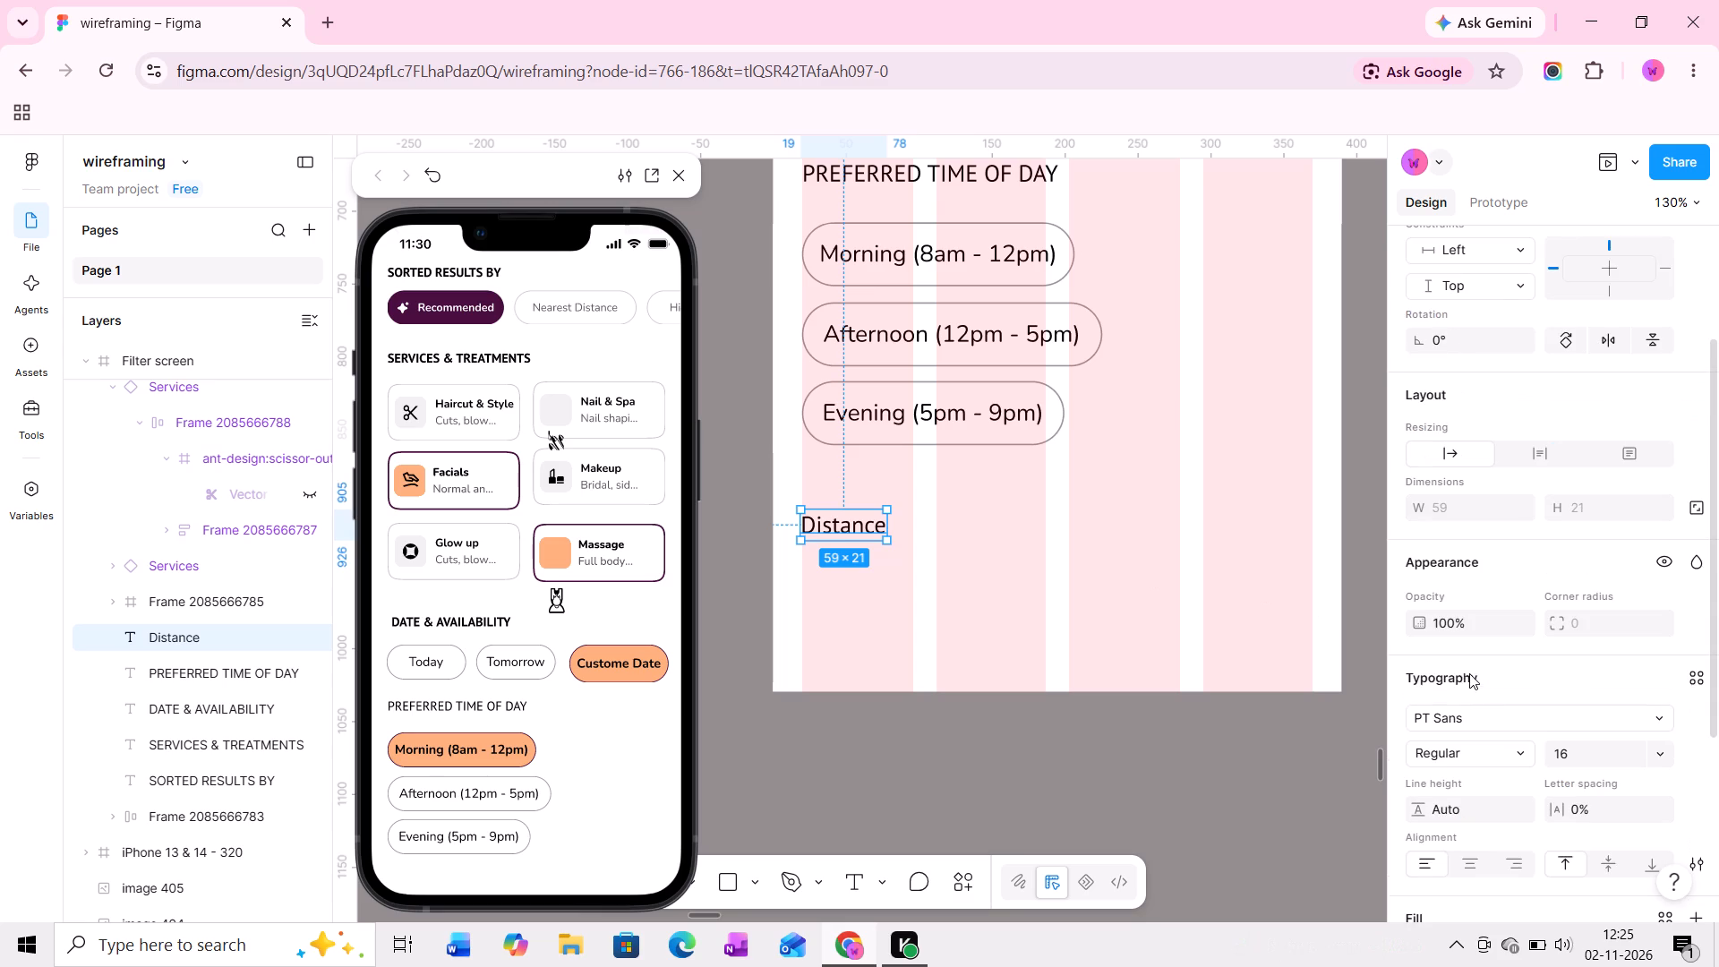
pyautogui.doubleClick(857, 540)
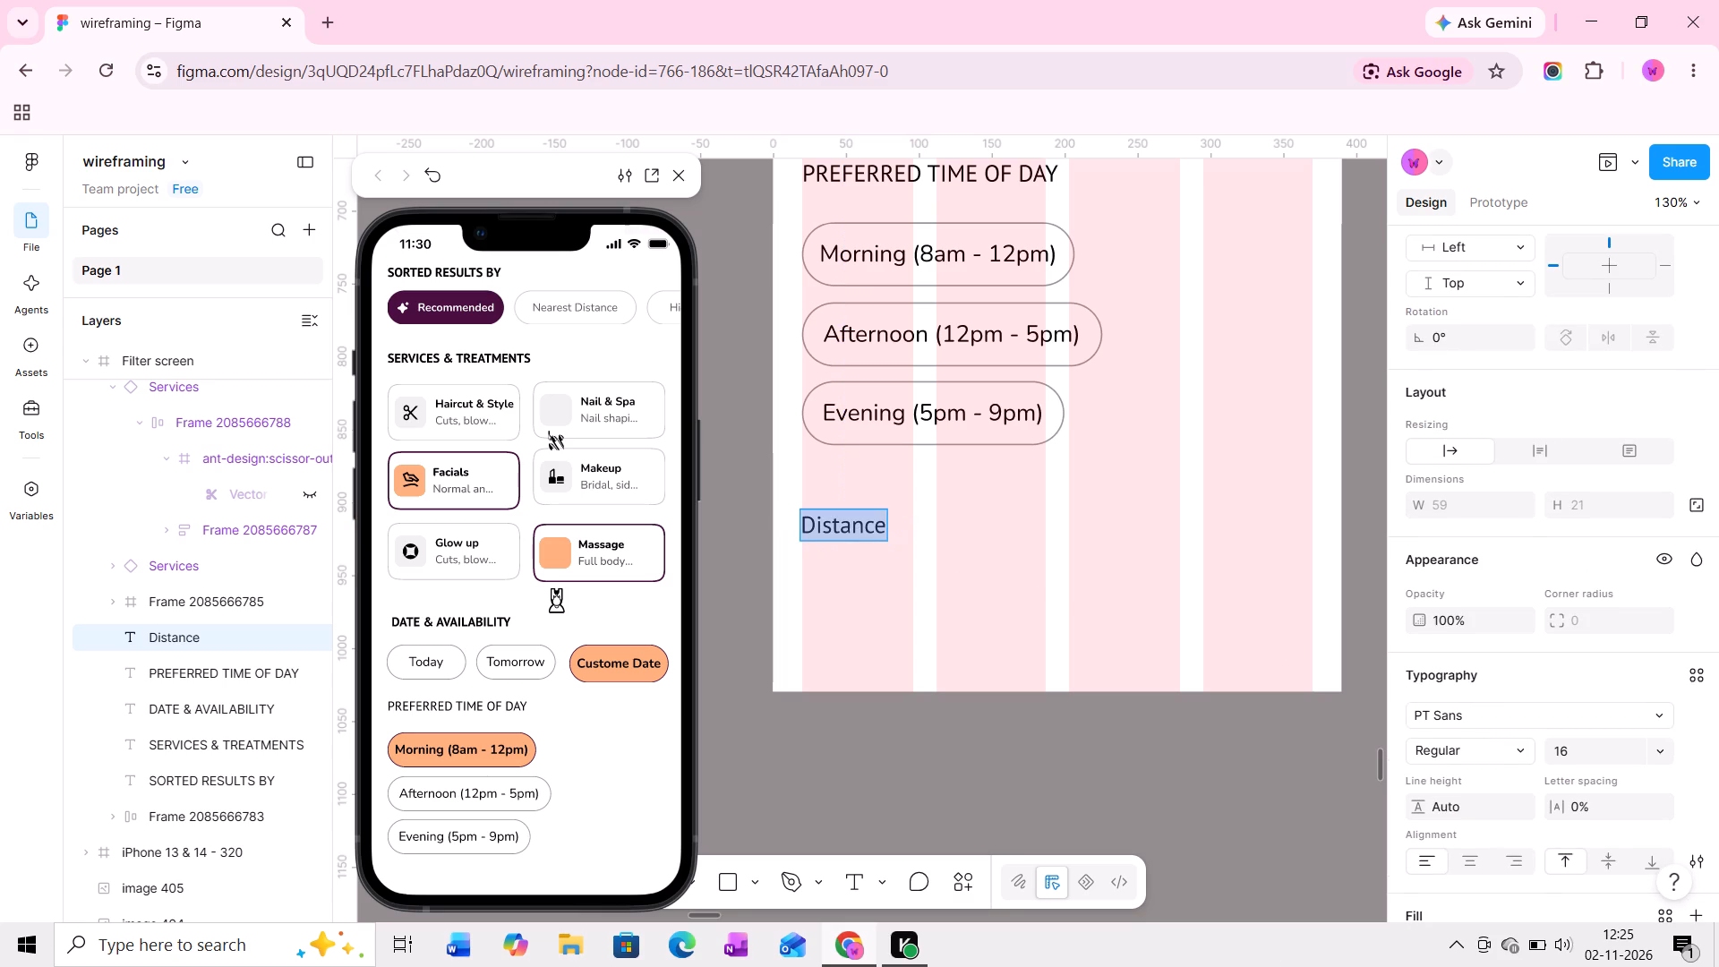
pyautogui.rightClick(862, 526)
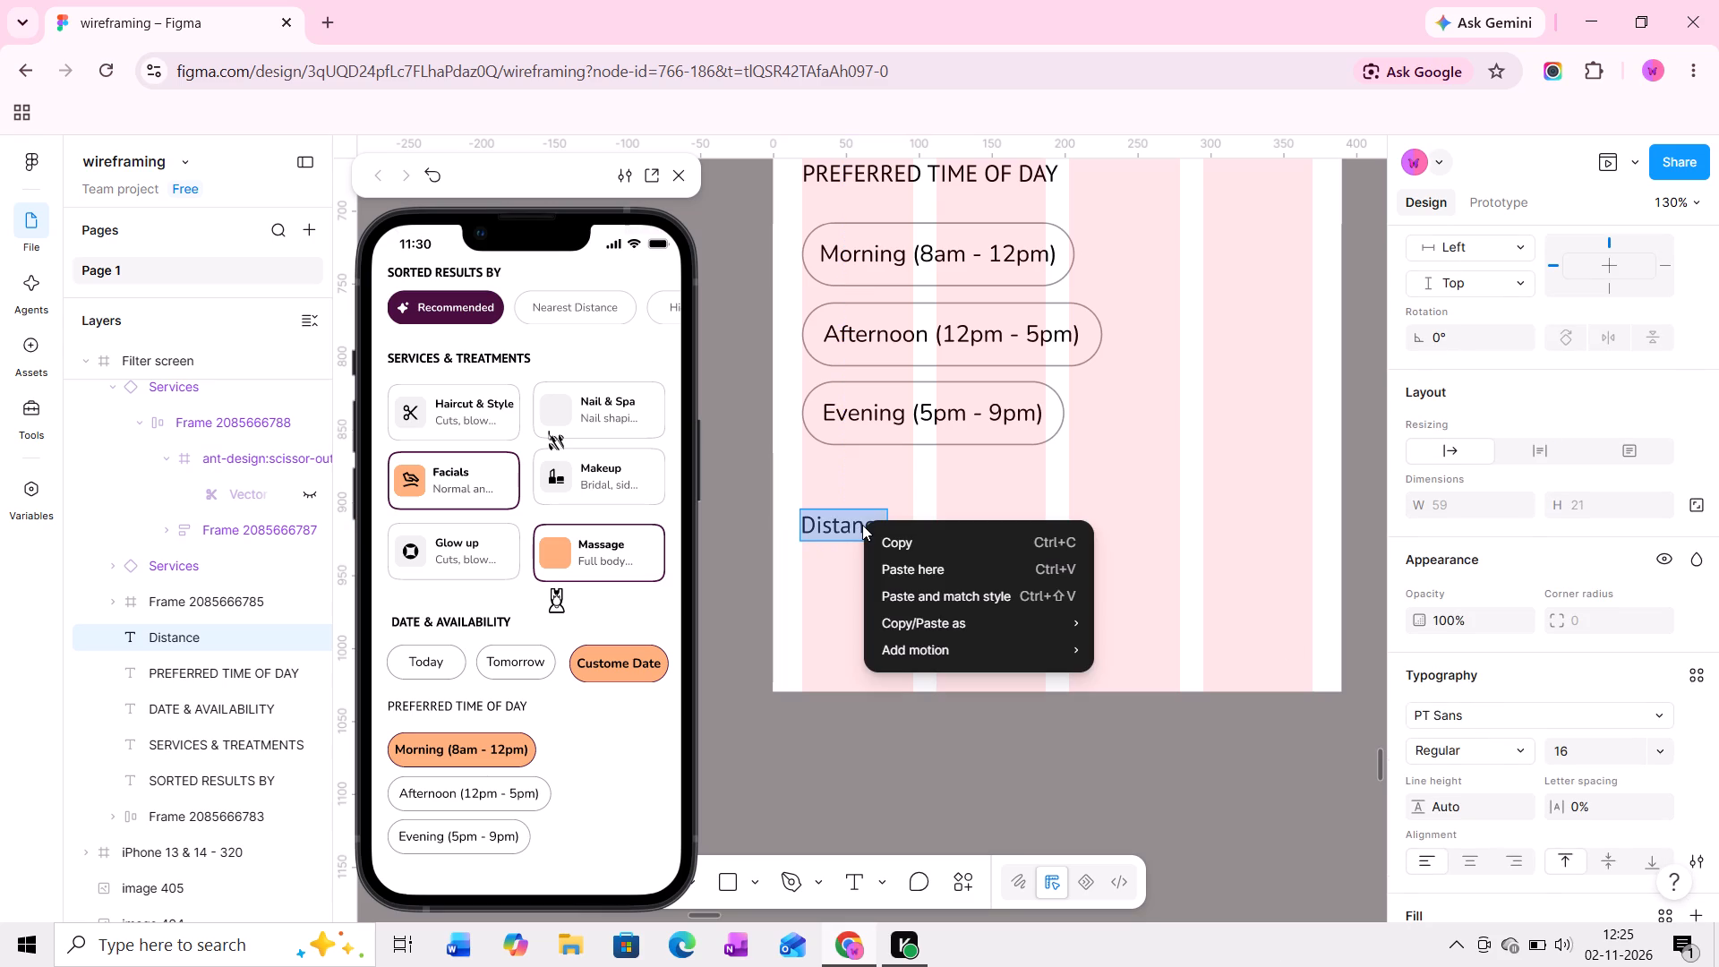
pyautogui.doubleClick(862, 524)
pyautogui.tripleClick(862, 524)
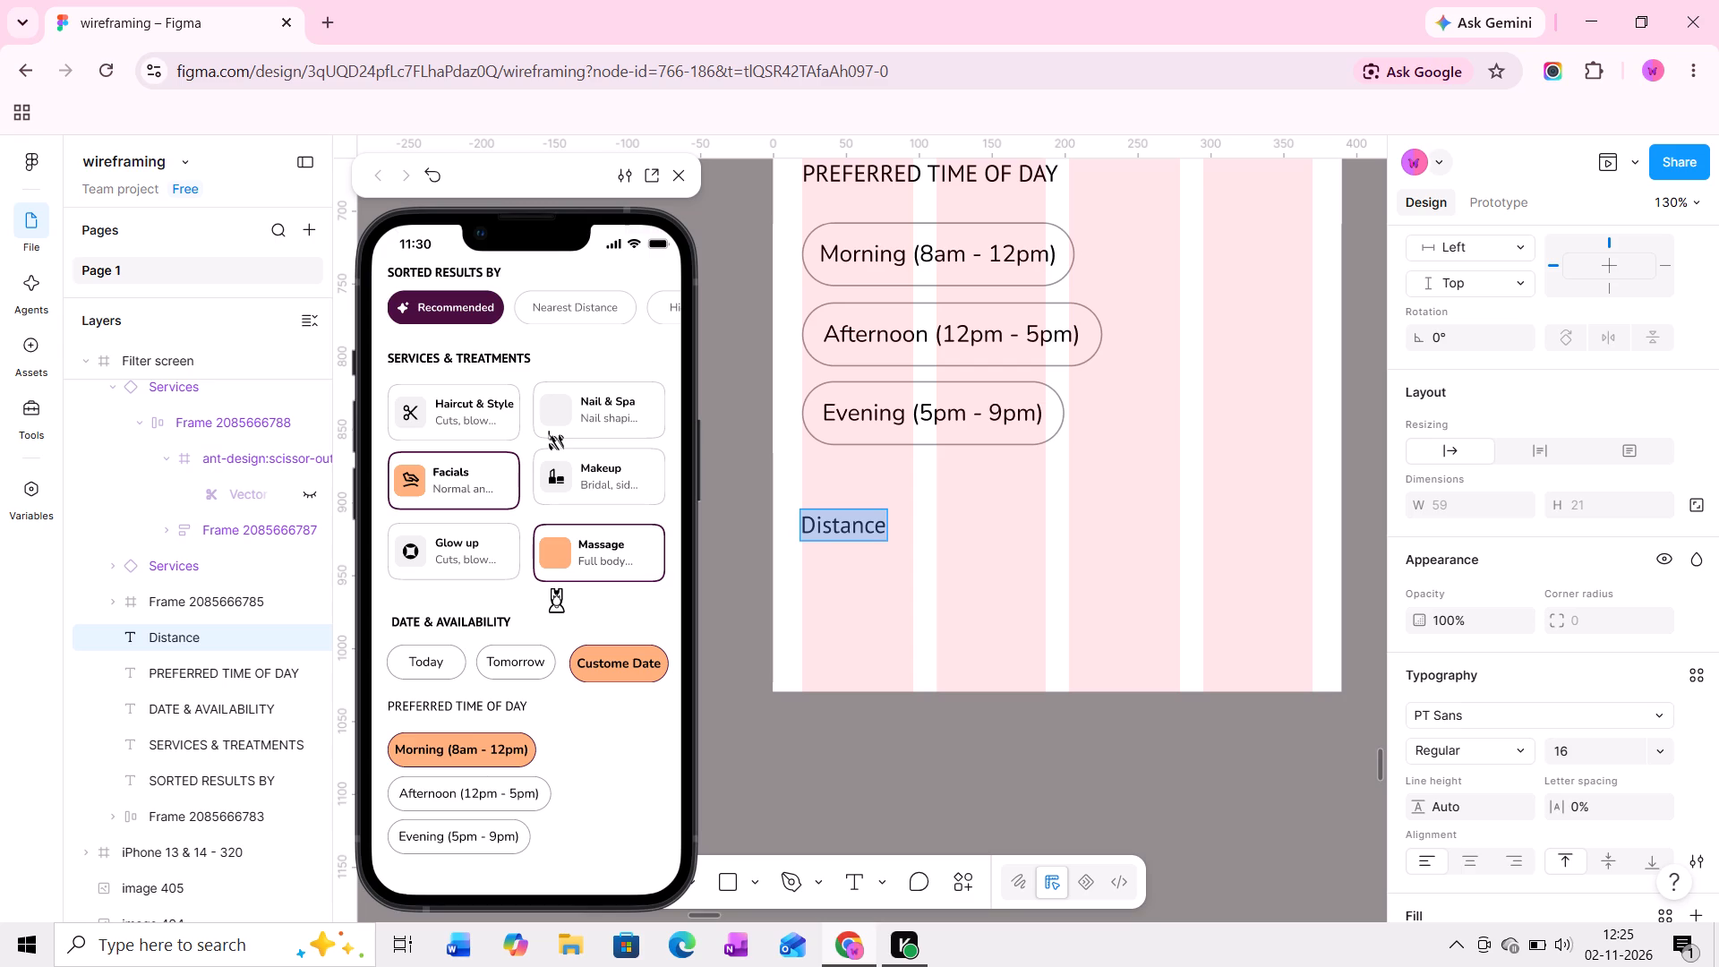
pyautogui.write('DISTANVE')
pyautogui.press('BackSpace')
pyautogui.press('BackSpace')
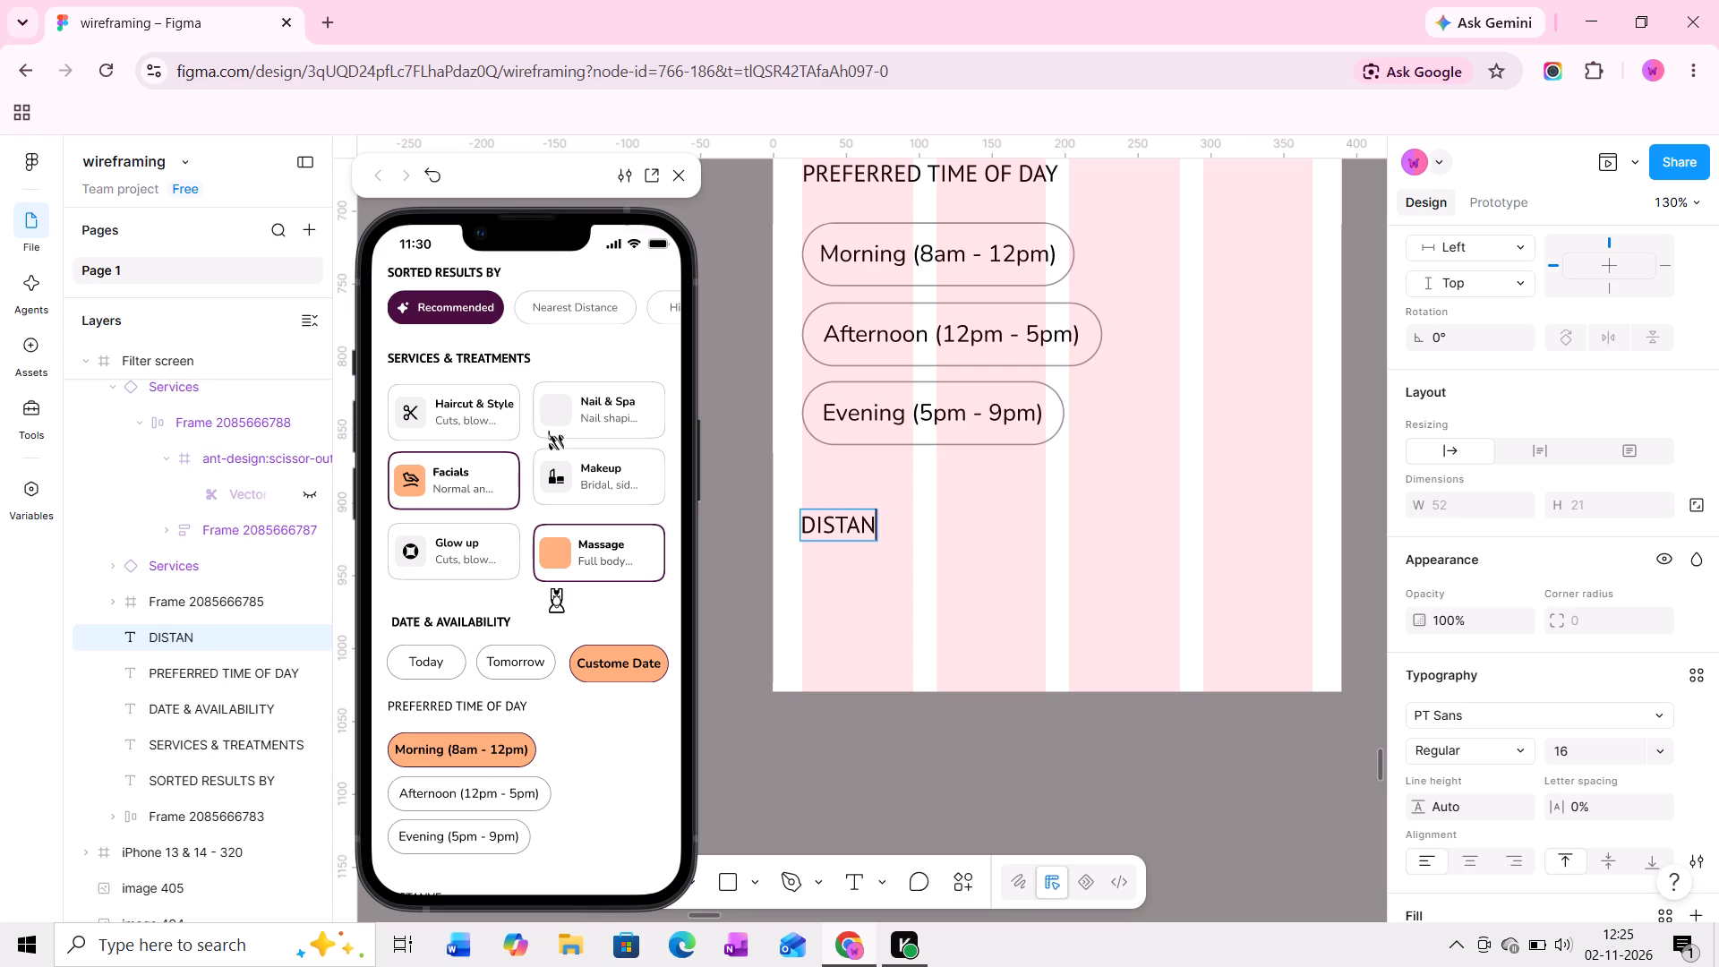
pyautogui.write('CE')
pyautogui.click(1013, 725)
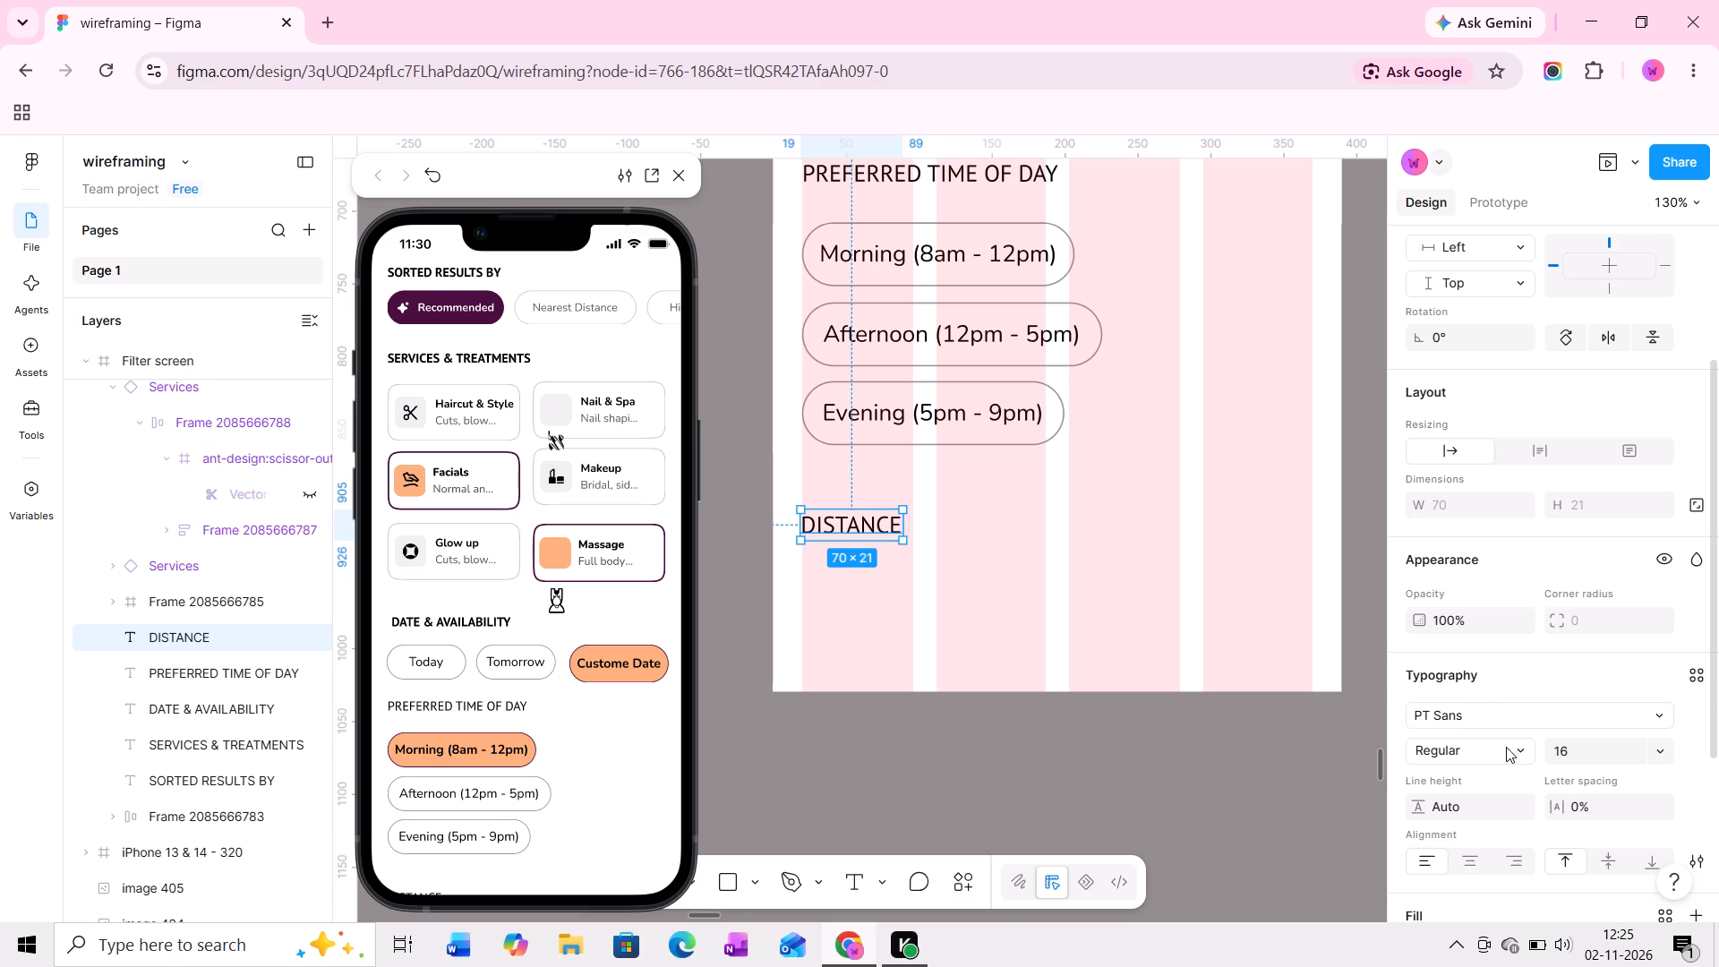
# Set the DISTANCE heading's font weight to Bold.
pyautogui.click(1512, 747)
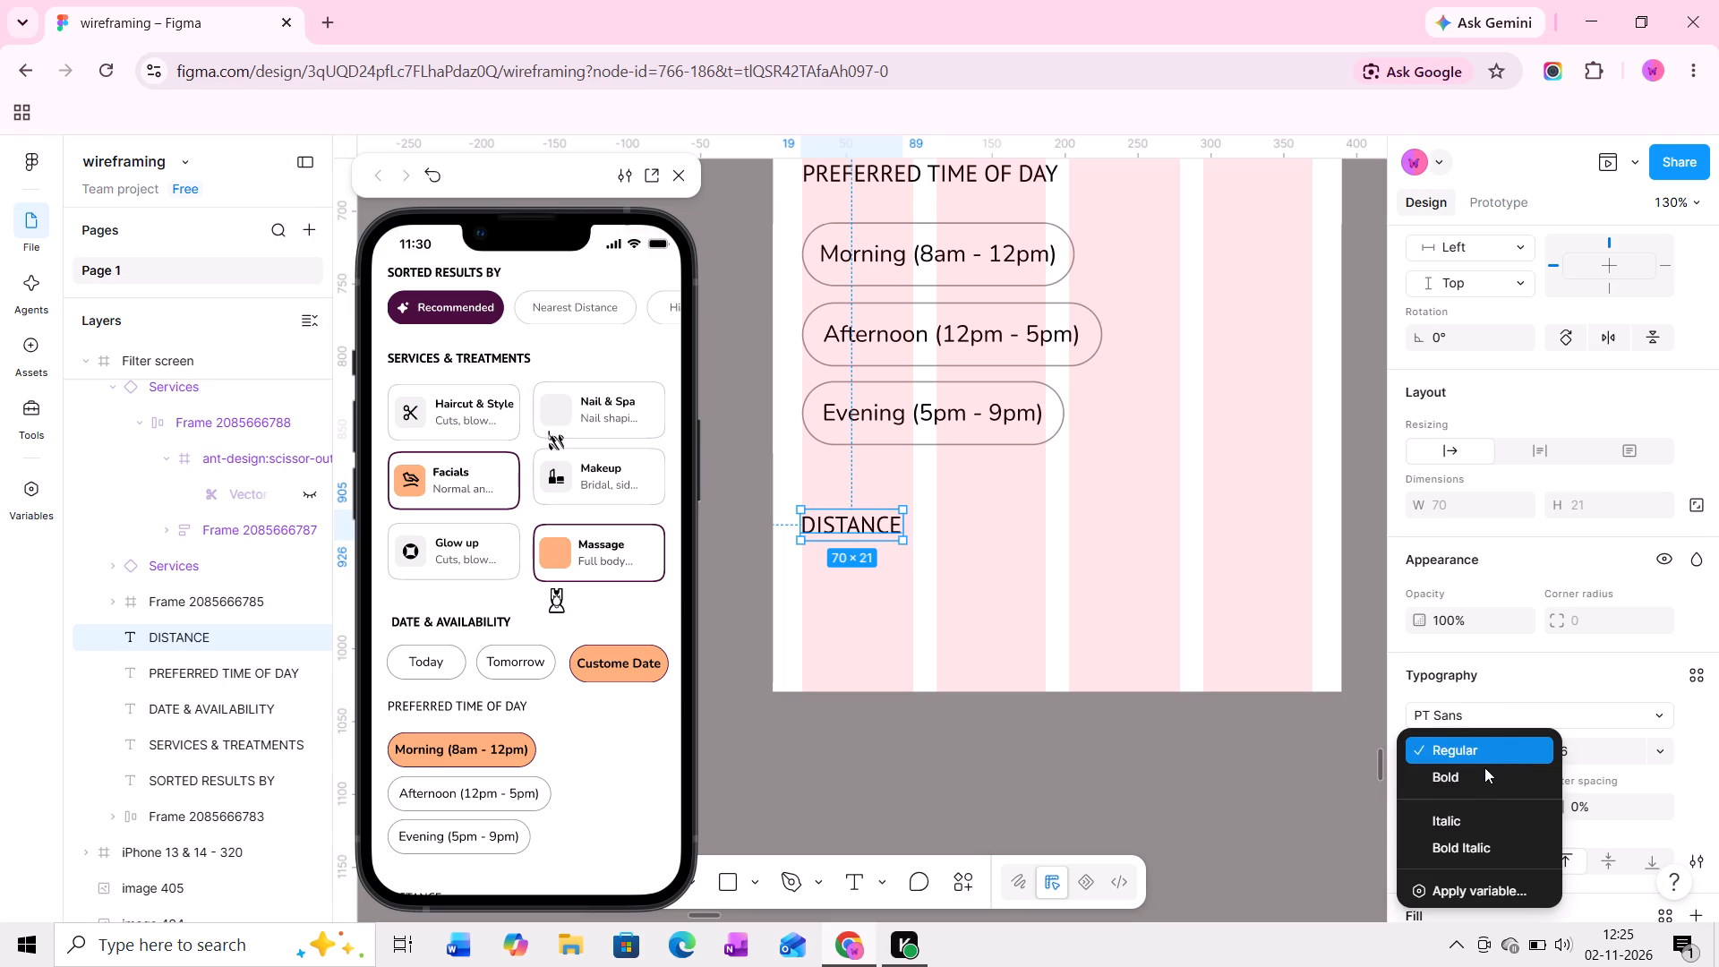
pyautogui.click(1468, 774)
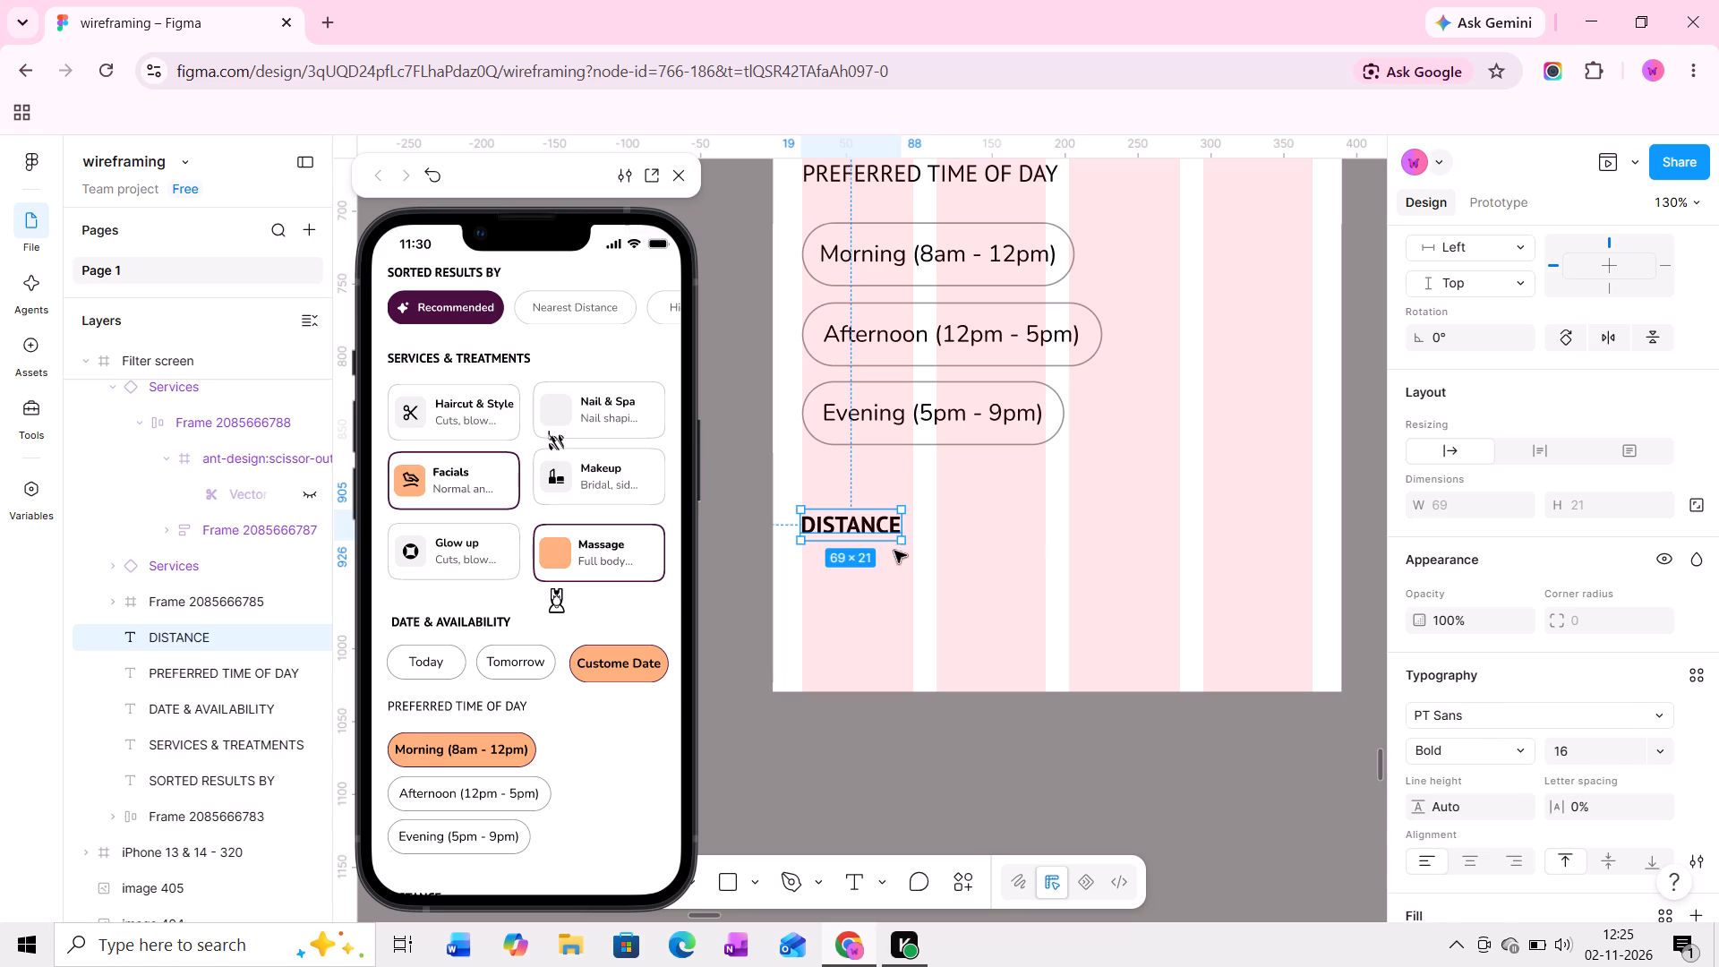
# Move the DISTANCE heading to about X 20, Y 901, aligned with the left edge of the time-of-day chips.
pyautogui.click(839, 539)
pyautogui.click(838, 531)
pyautogui.moveTo(840, 522); pyautogui.dragTo(840, 602, button='middle')
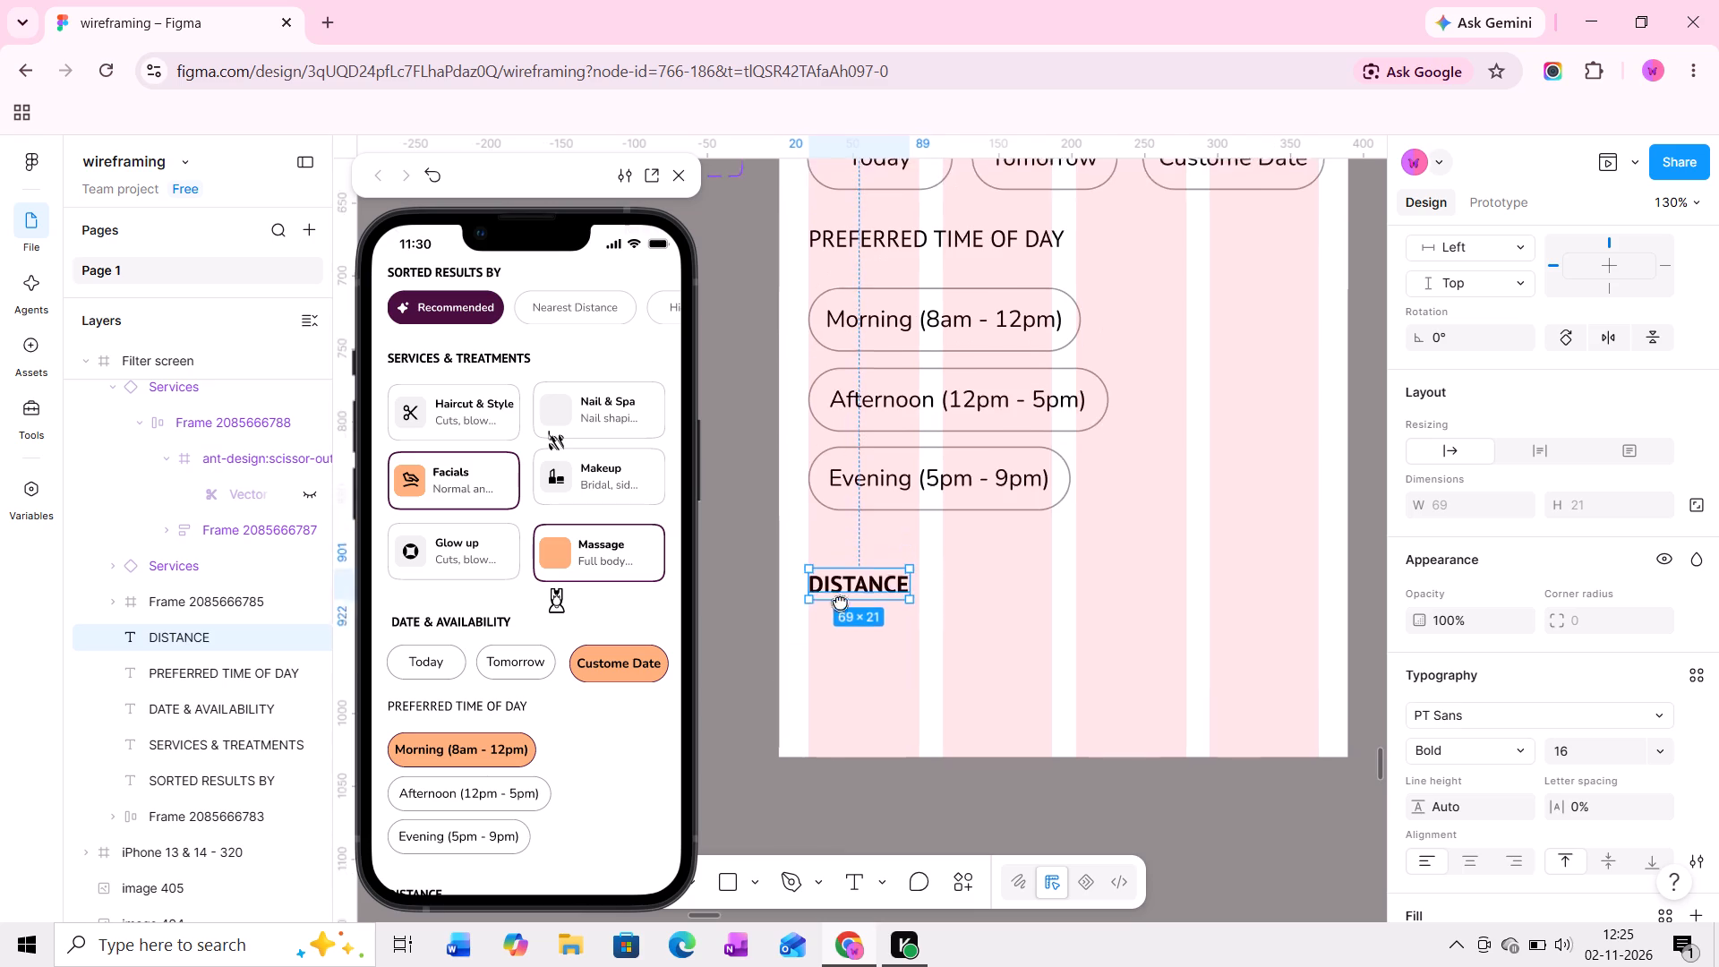
pyautogui.moveTo(840, 602); pyautogui.dragTo(868, 548, button='middle')
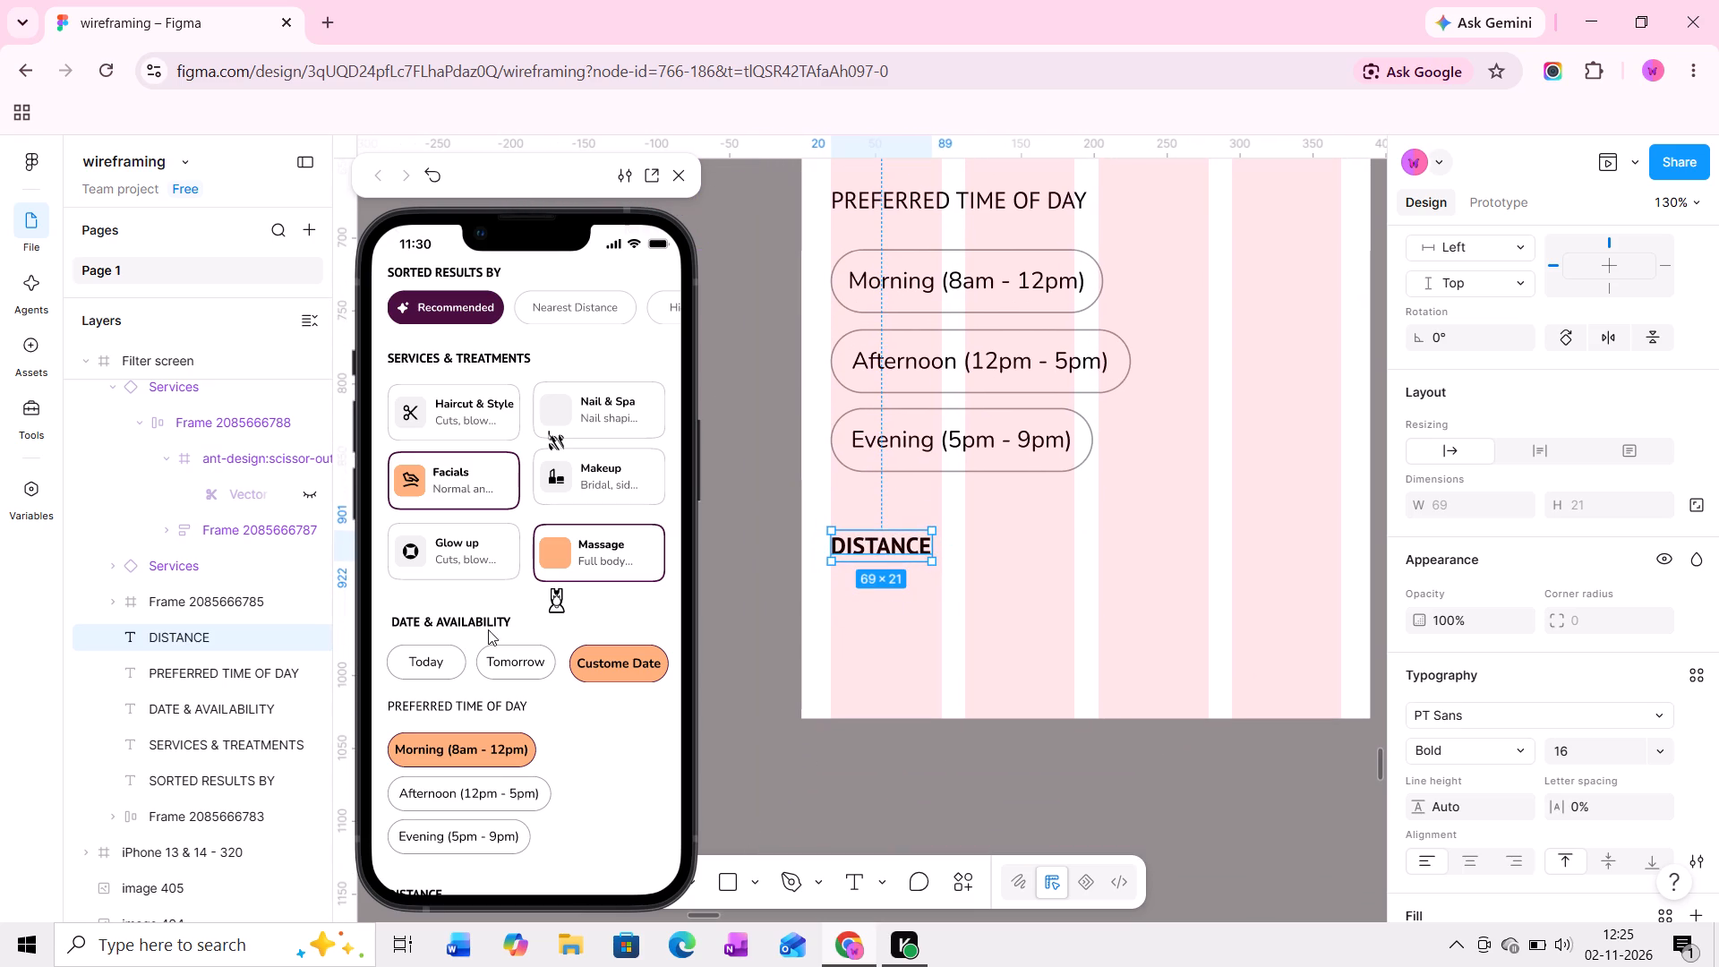
# Review the Filter screen's layout from the service cards down to the DISTANCE heading, on the canvas and in the phone preview.
pyautogui.scroll(-4, 488, 629)
pyautogui.moveTo(926, 552); pyautogui.dragTo(926, 532, button='middle')
pyautogui.moveTo(1052, 552); pyautogui.dragTo(1043, 429, button='middle')
pyautogui.moveTo(1053, 439); pyautogui.dragTo(1035, 431, button='middle')
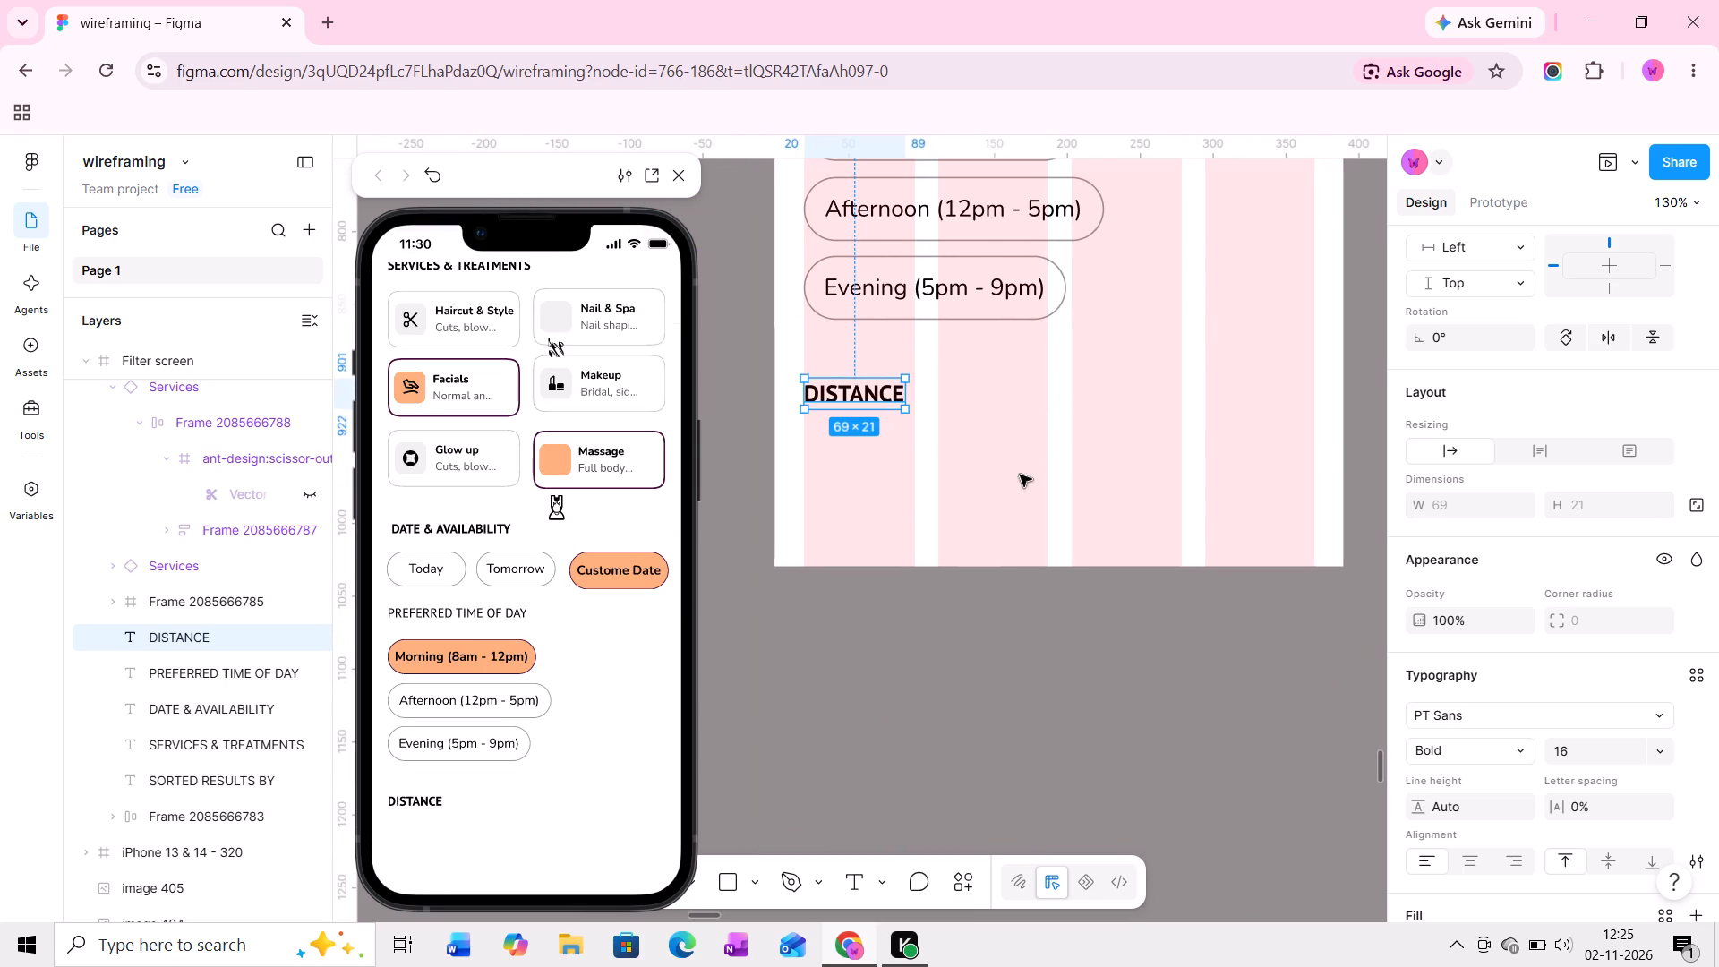
pyautogui.moveTo(1183, 251); pyautogui.dragTo(1183, 551, button='middle')
pyautogui.moveTo(1157, 380); pyautogui.dragTo(1143, 517, button='middle')
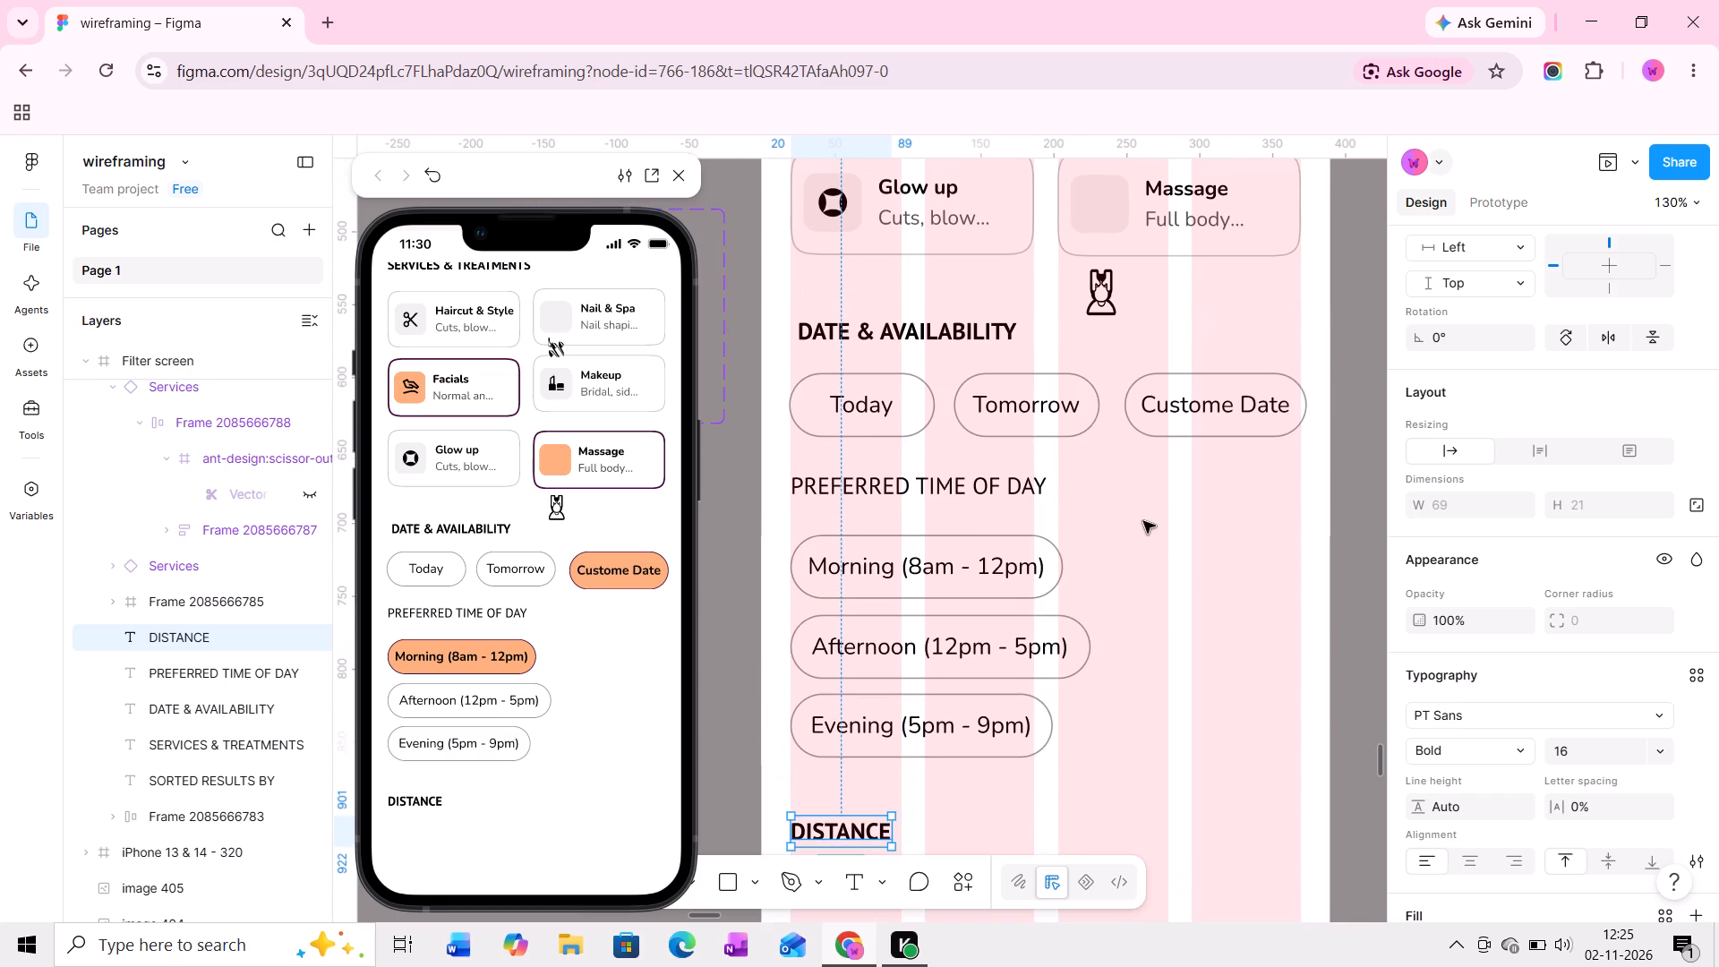
pyautogui.keyDown('ctrl'); pyautogui.scroll(-8, 1142, 522); pyautogui.keyUp('ctrl')
pyautogui.moveTo(1163, 647); pyautogui.dragTo(1159, 626, button='middle')
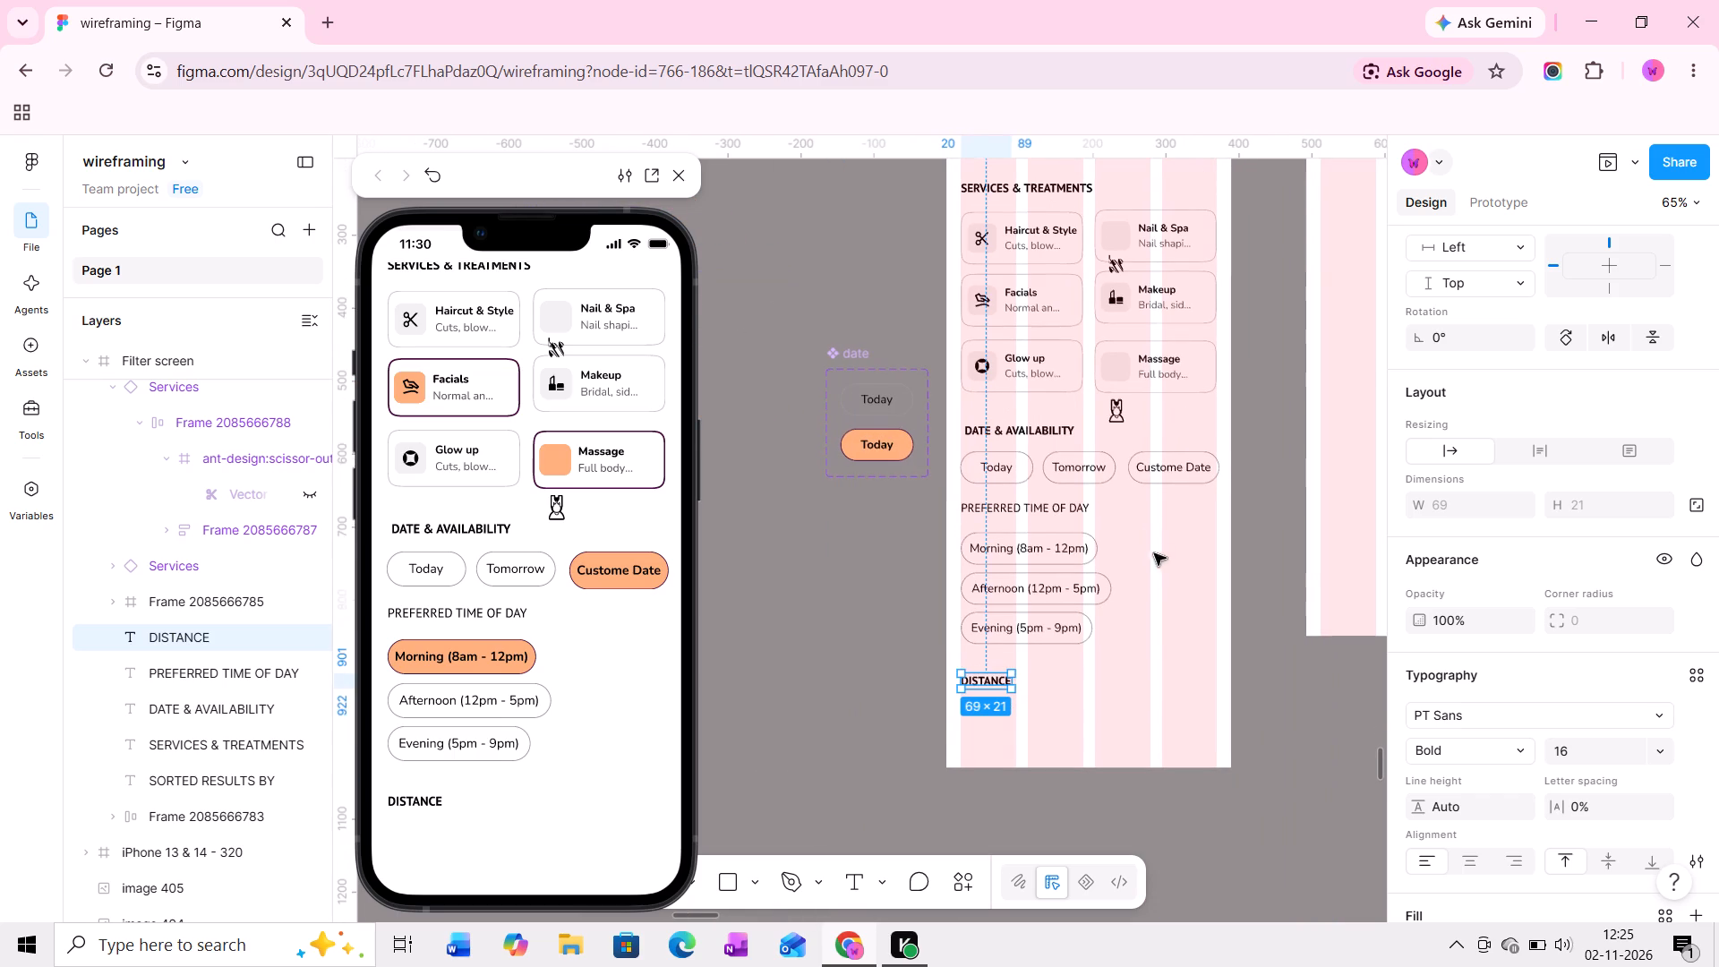
pyautogui.moveTo(1147, 641); pyautogui.dragTo(1152, 445, button='middle')
pyautogui.keyDown('ctrl'); pyautogui.scroll(5, 1027, 535); pyautogui.keyUp('ctrl')
pyautogui.keyDown('ctrl'); pyautogui.scroll(4, 959, 503); pyautogui.keyUp('ctrl')
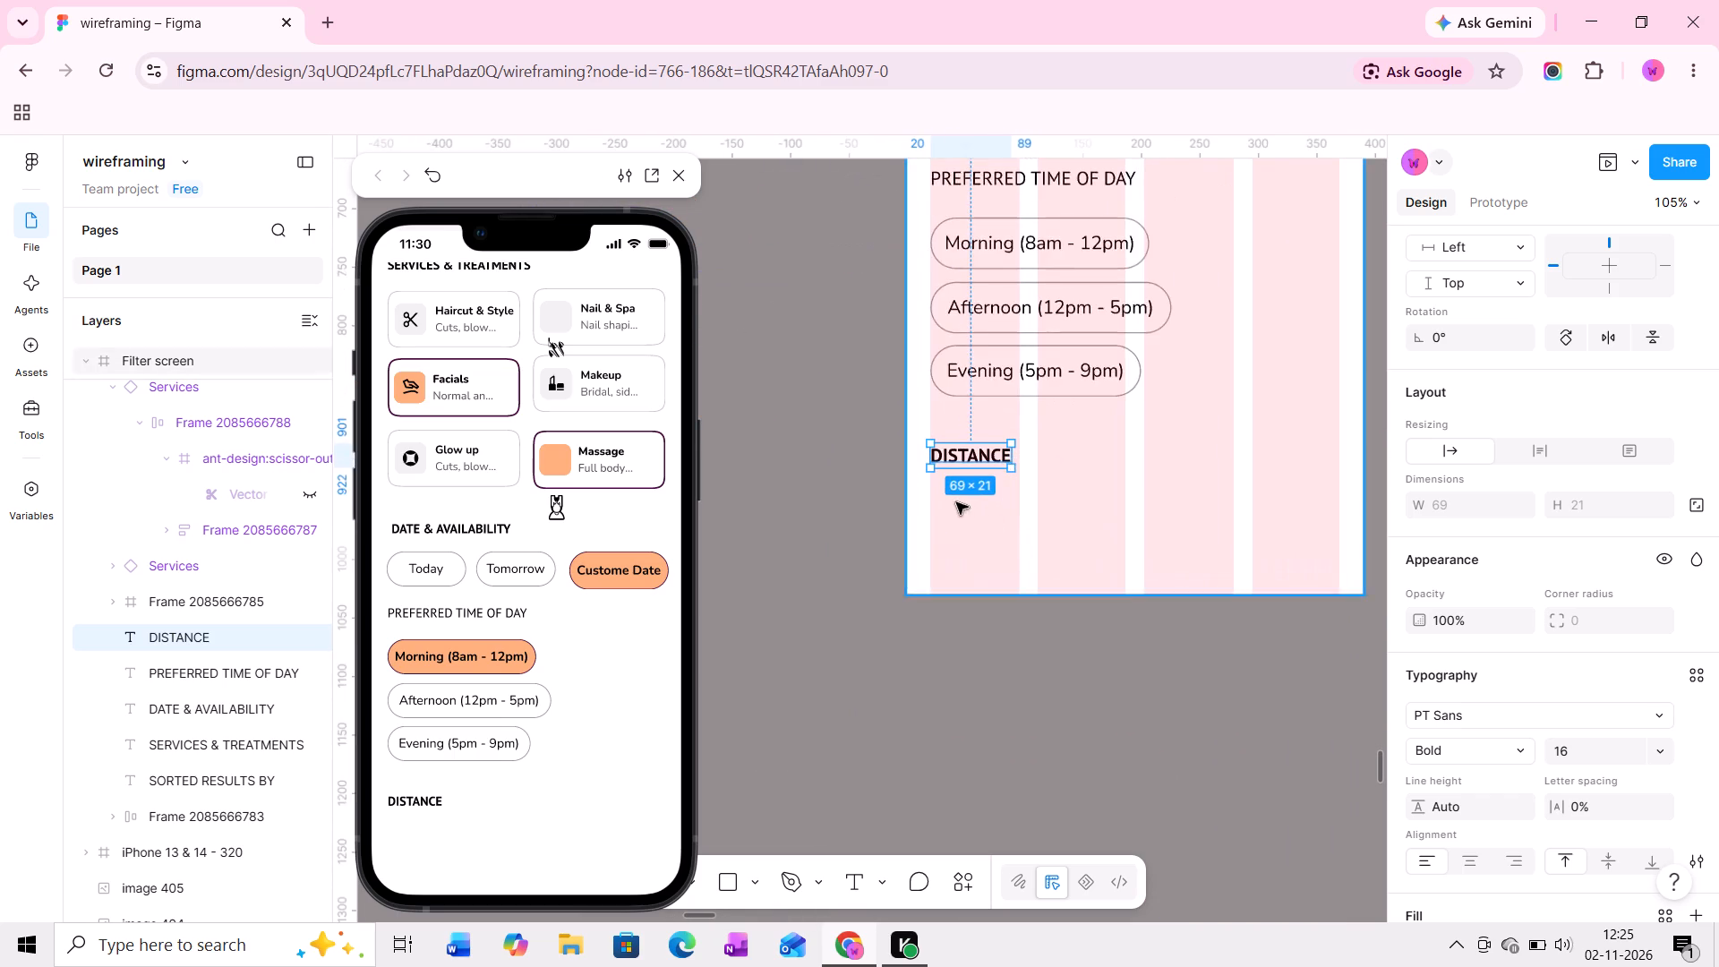
pyautogui.keyDown('ctrl'); pyautogui.scroll(1, 956, 502); pyautogui.keyUp('ctrl')
pyautogui.moveTo(969, 506); pyautogui.dragTo(974, 463, button='middle')
pyautogui.moveTo(1148, 325); pyautogui.dragTo(1091, 722, button='middle')
pyautogui.moveTo(1245, 384); pyautogui.dragTo(1230, 472, button='middle')
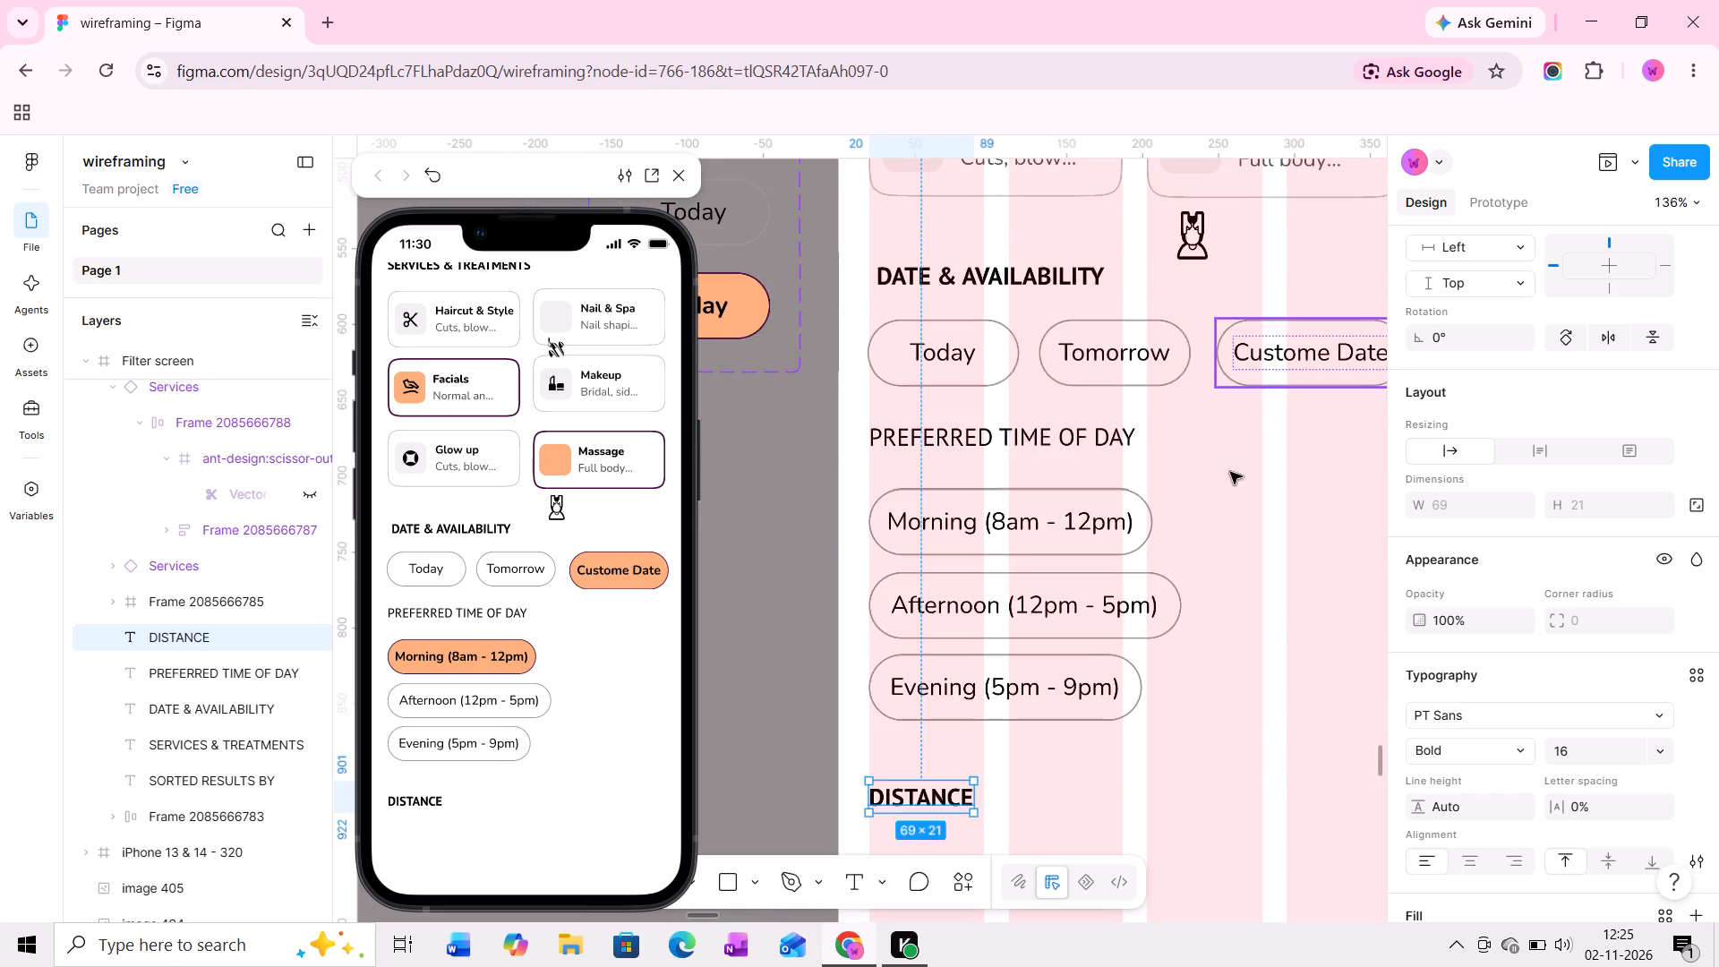
pyautogui.moveTo(1230, 472); pyautogui.dragTo(1201, 635, button='middle')
pyautogui.moveTo(1210, 454); pyautogui.dragTo(1143, 578, button='middle')
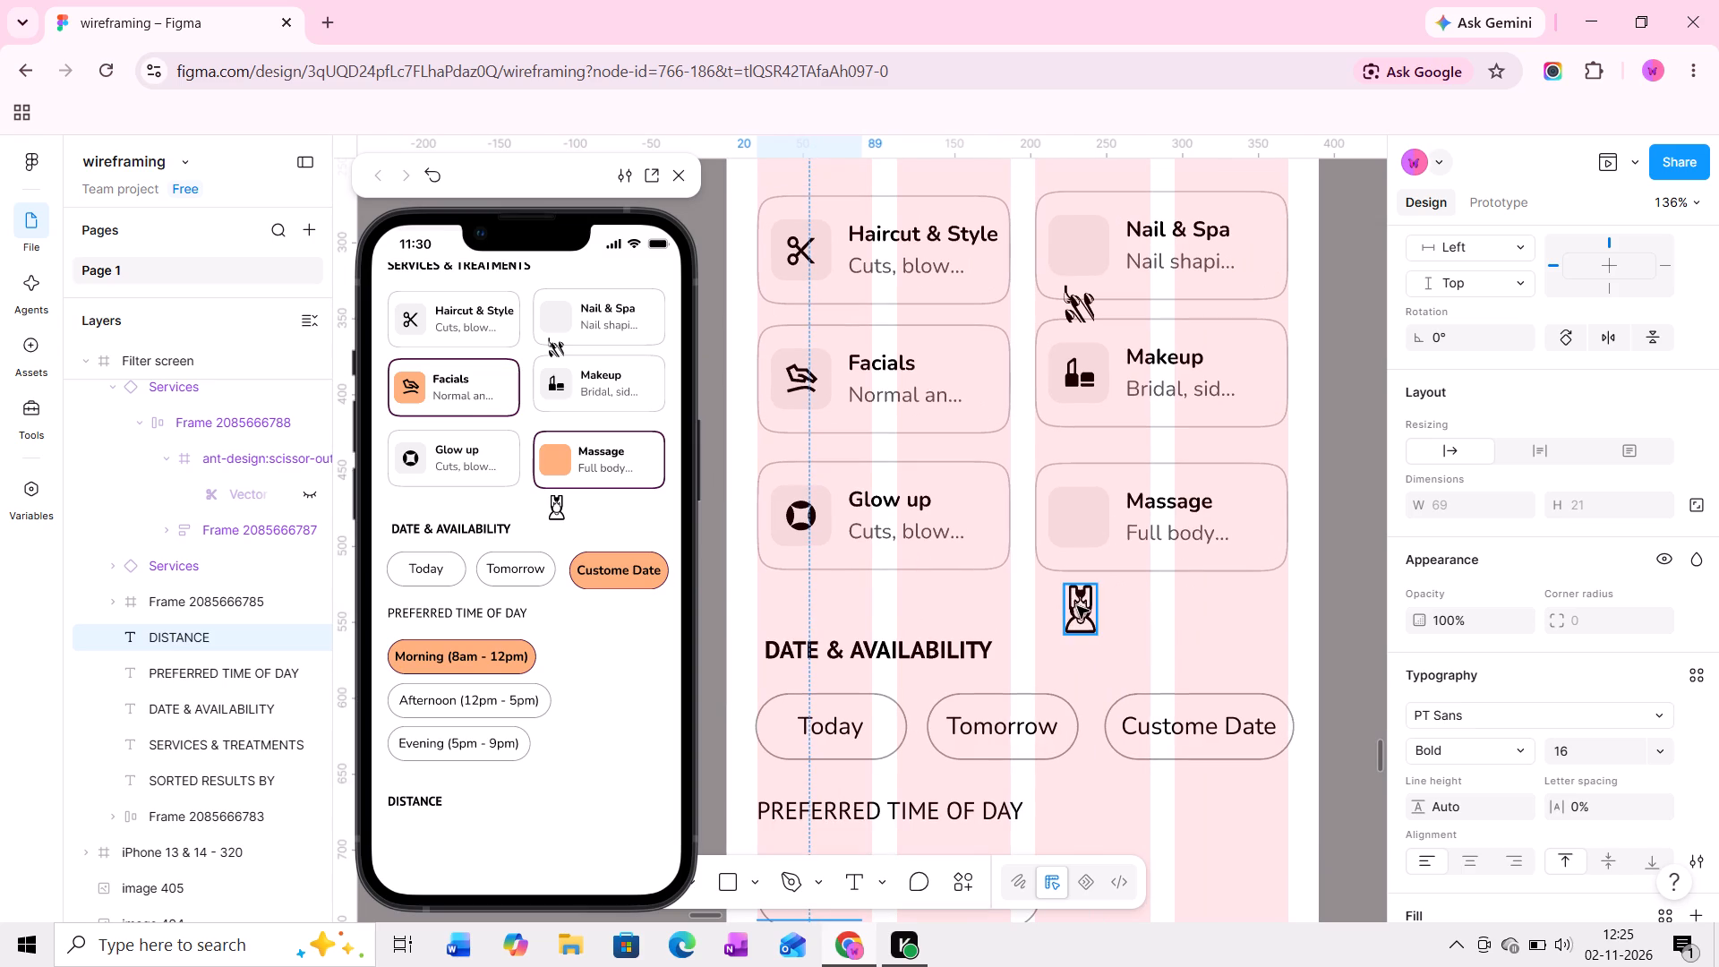
# Move the stray massage icon from below the Massage card out of the Filter screen onto the empty canvas beside it.
pyautogui.keyDown('ctrl'); pyautogui.click(1077, 606); pyautogui.keyUp('ctrl')
pyautogui.keyDown('ctrl'); pyautogui.scroll(9, 1078, 606); pyautogui.keyUp('ctrl')
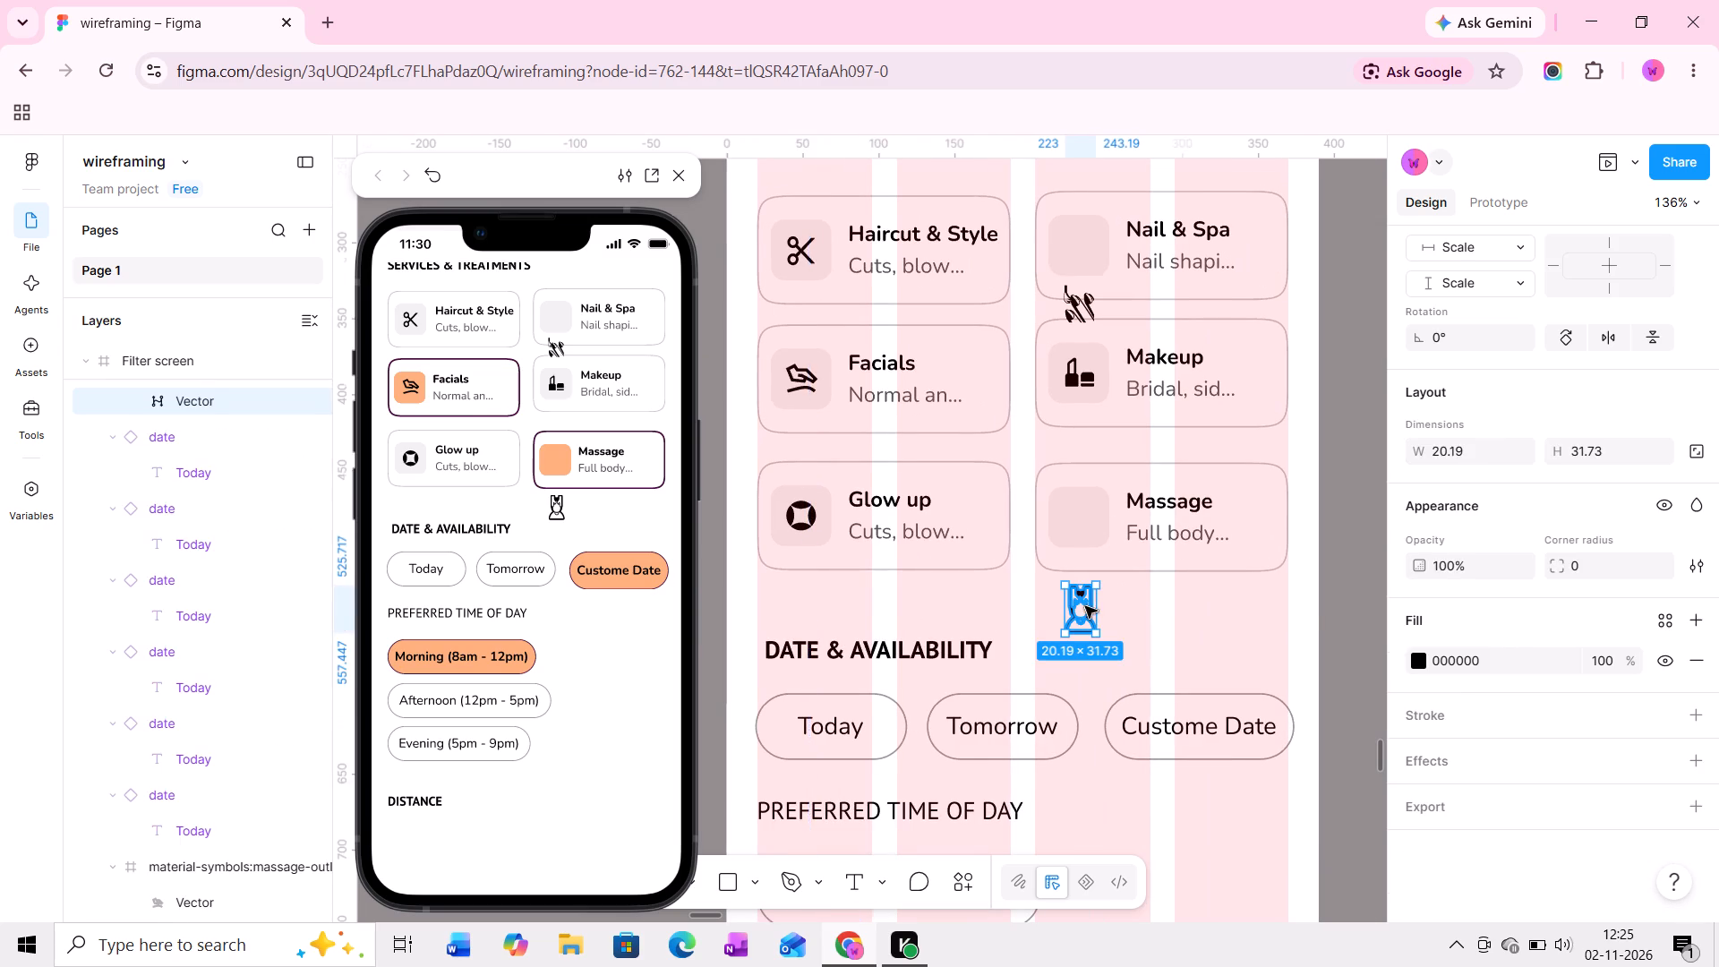
pyautogui.moveTo(1085, 606); pyautogui.dragTo(903, 588, button='middle')
pyautogui.moveTo(904, 595); pyautogui.dragTo(1066, 597)
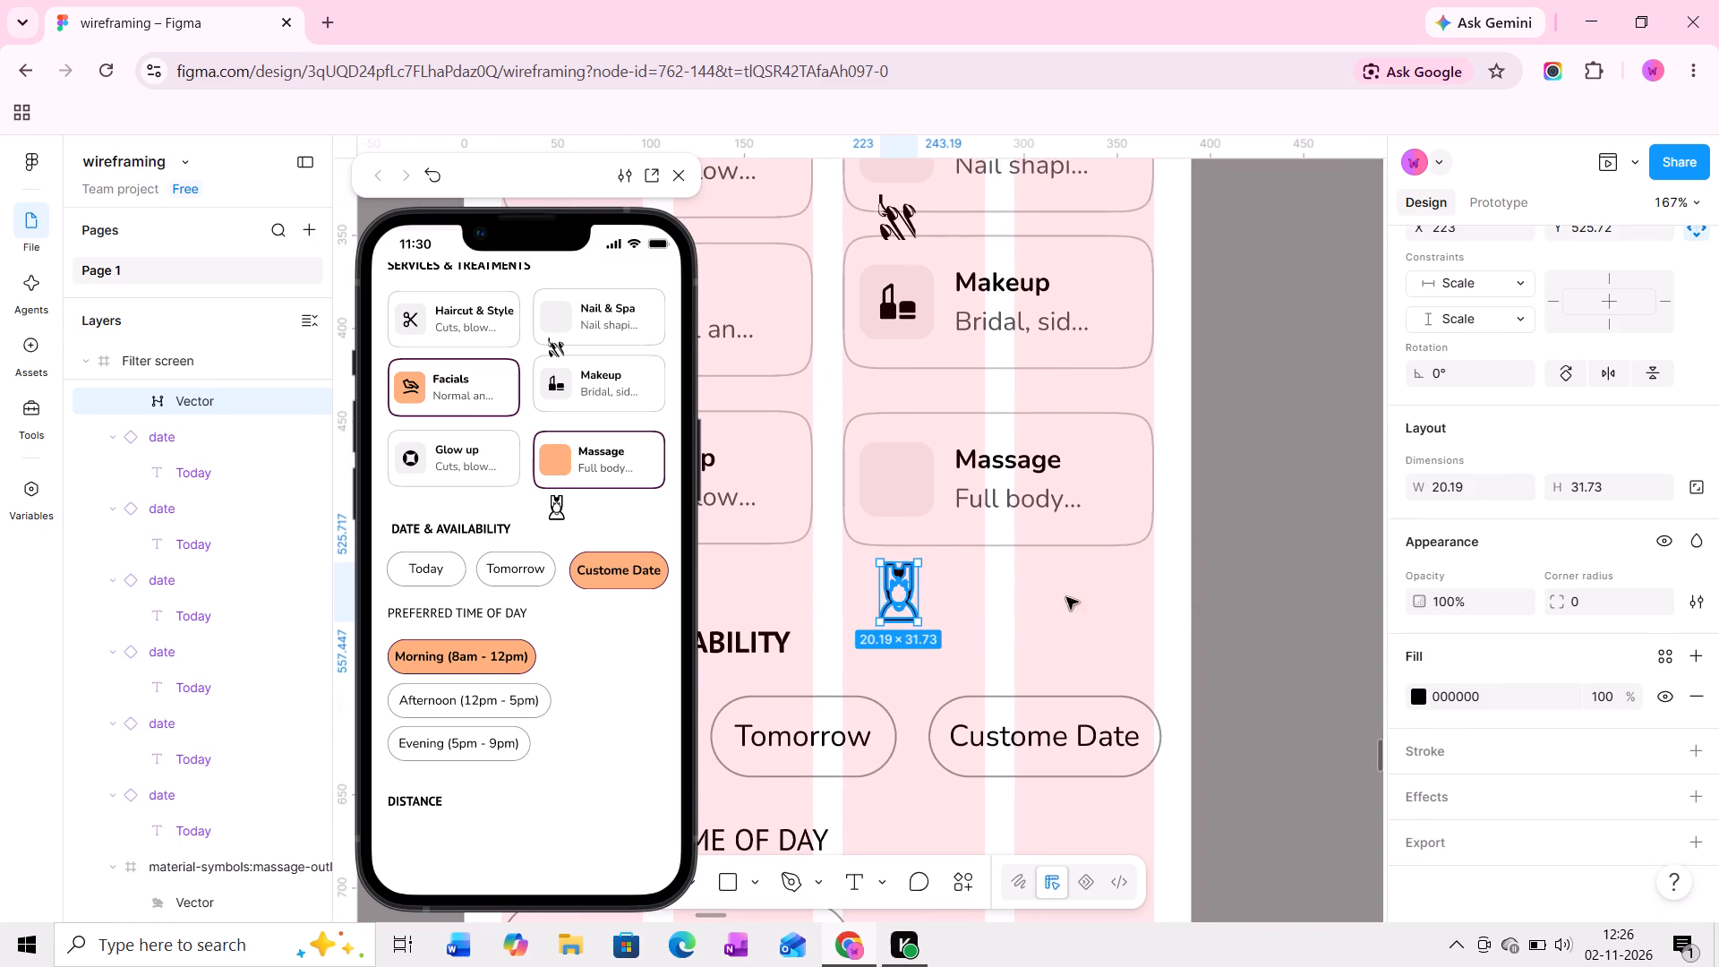
pyautogui.moveTo(1066, 597); pyautogui.dragTo(1296, 595)
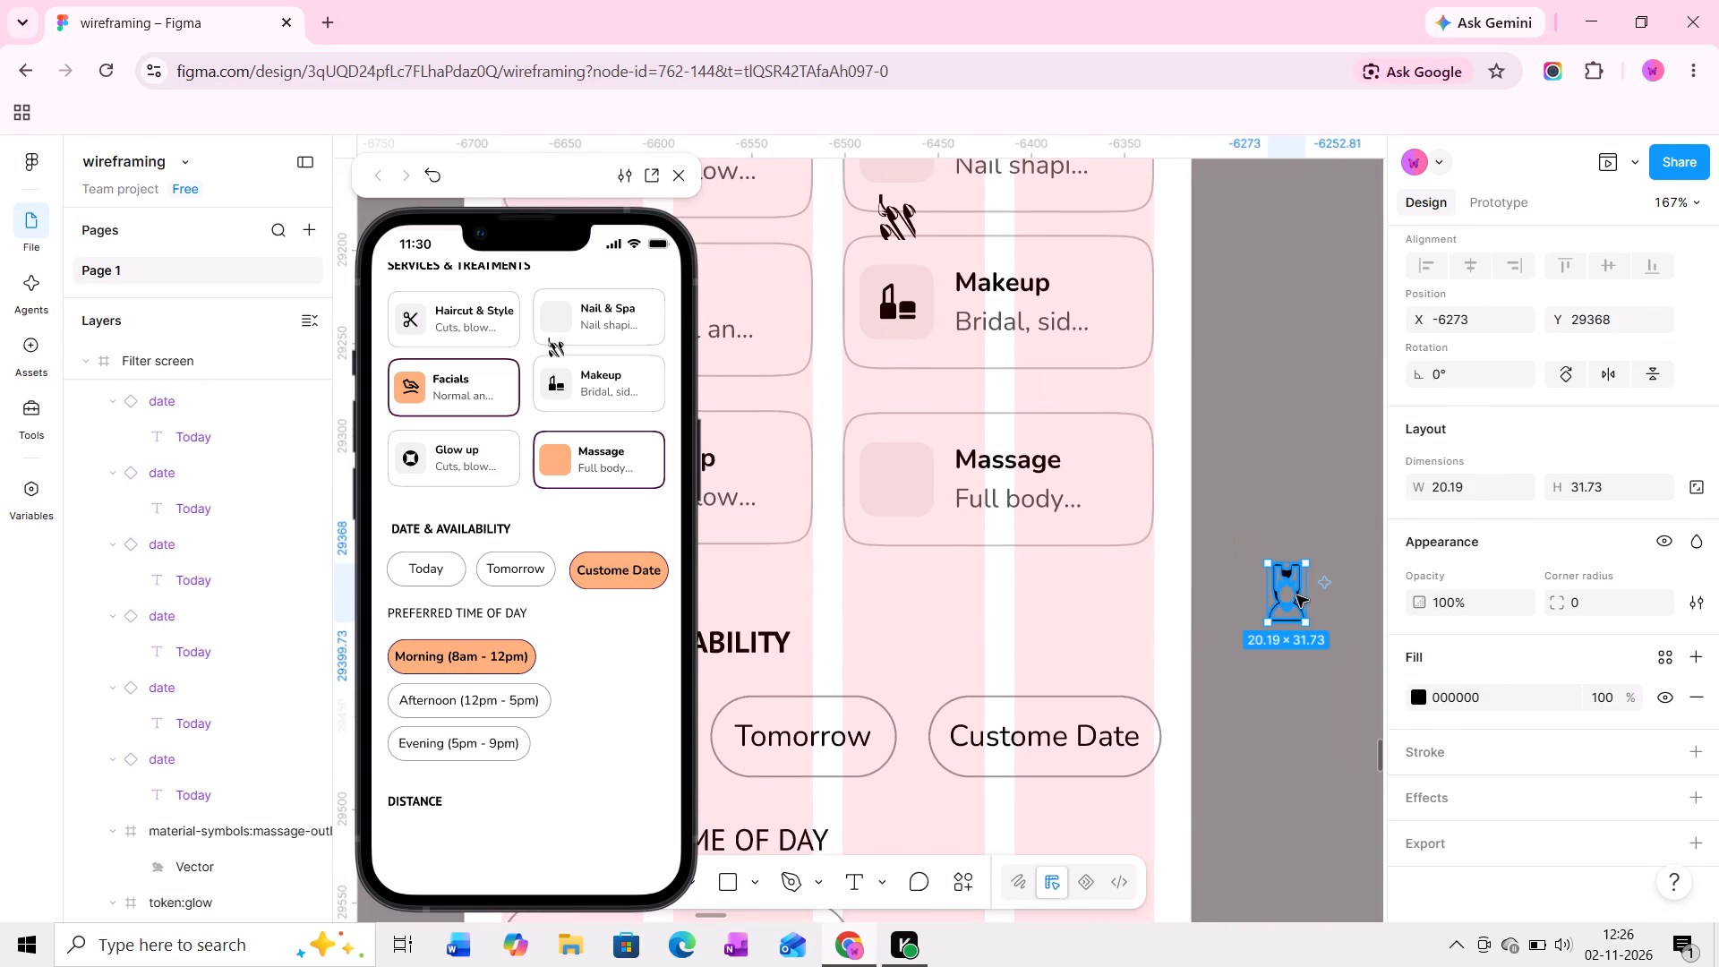
# Move the floating phone preview away so it no longer covers the design canvas.
pyautogui.click(954, 877)
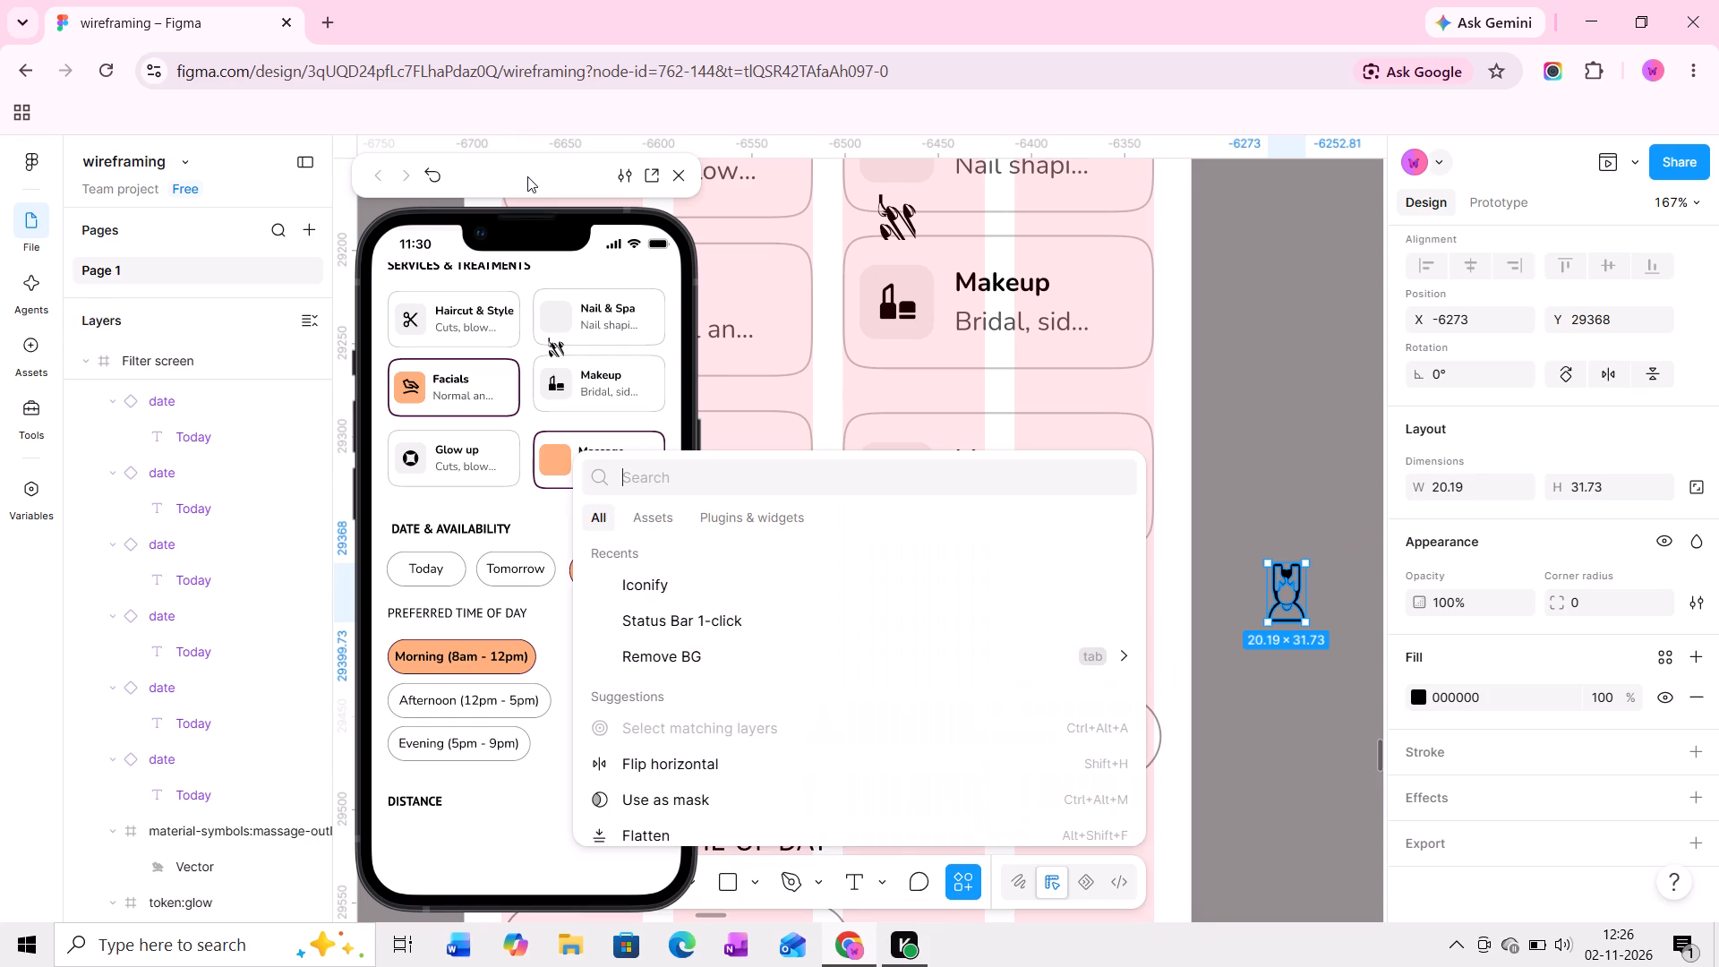
pyautogui.moveTo(525, 176); pyautogui.dragTo(1574, 223)
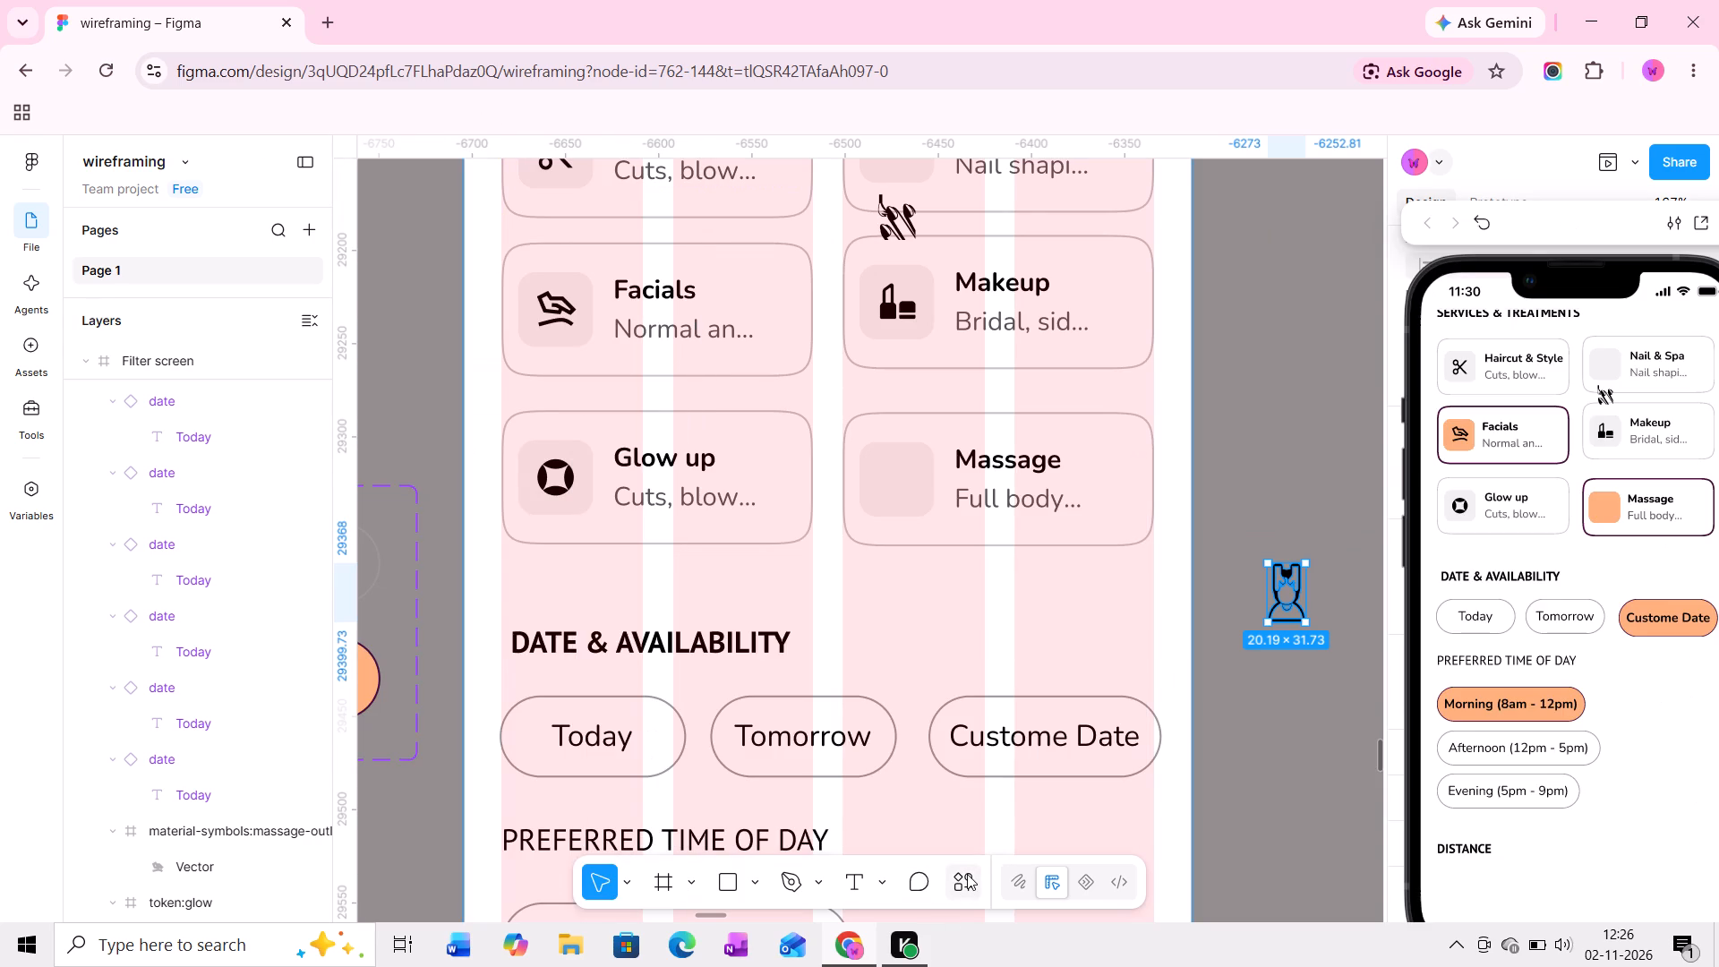
# Open the Iconify plugin, search for "face massage" and browse the icons it offers.
pyautogui.click(967, 874)
pyautogui.click(697, 584)
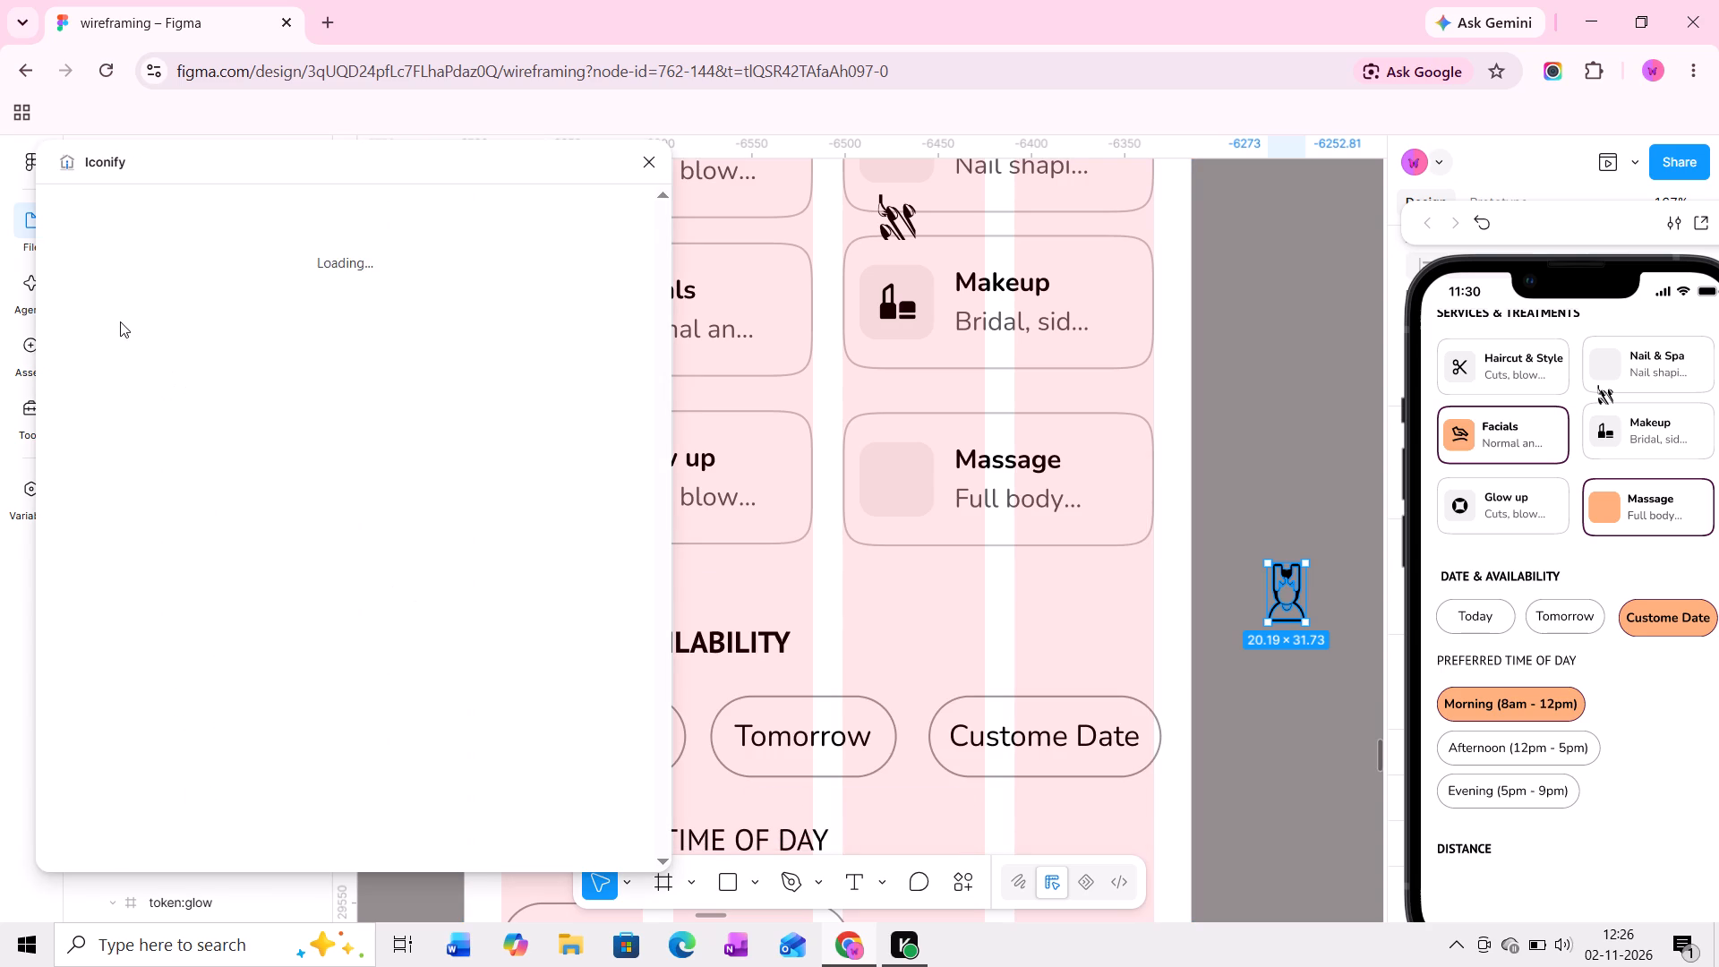
pyautogui.click(116, 245)
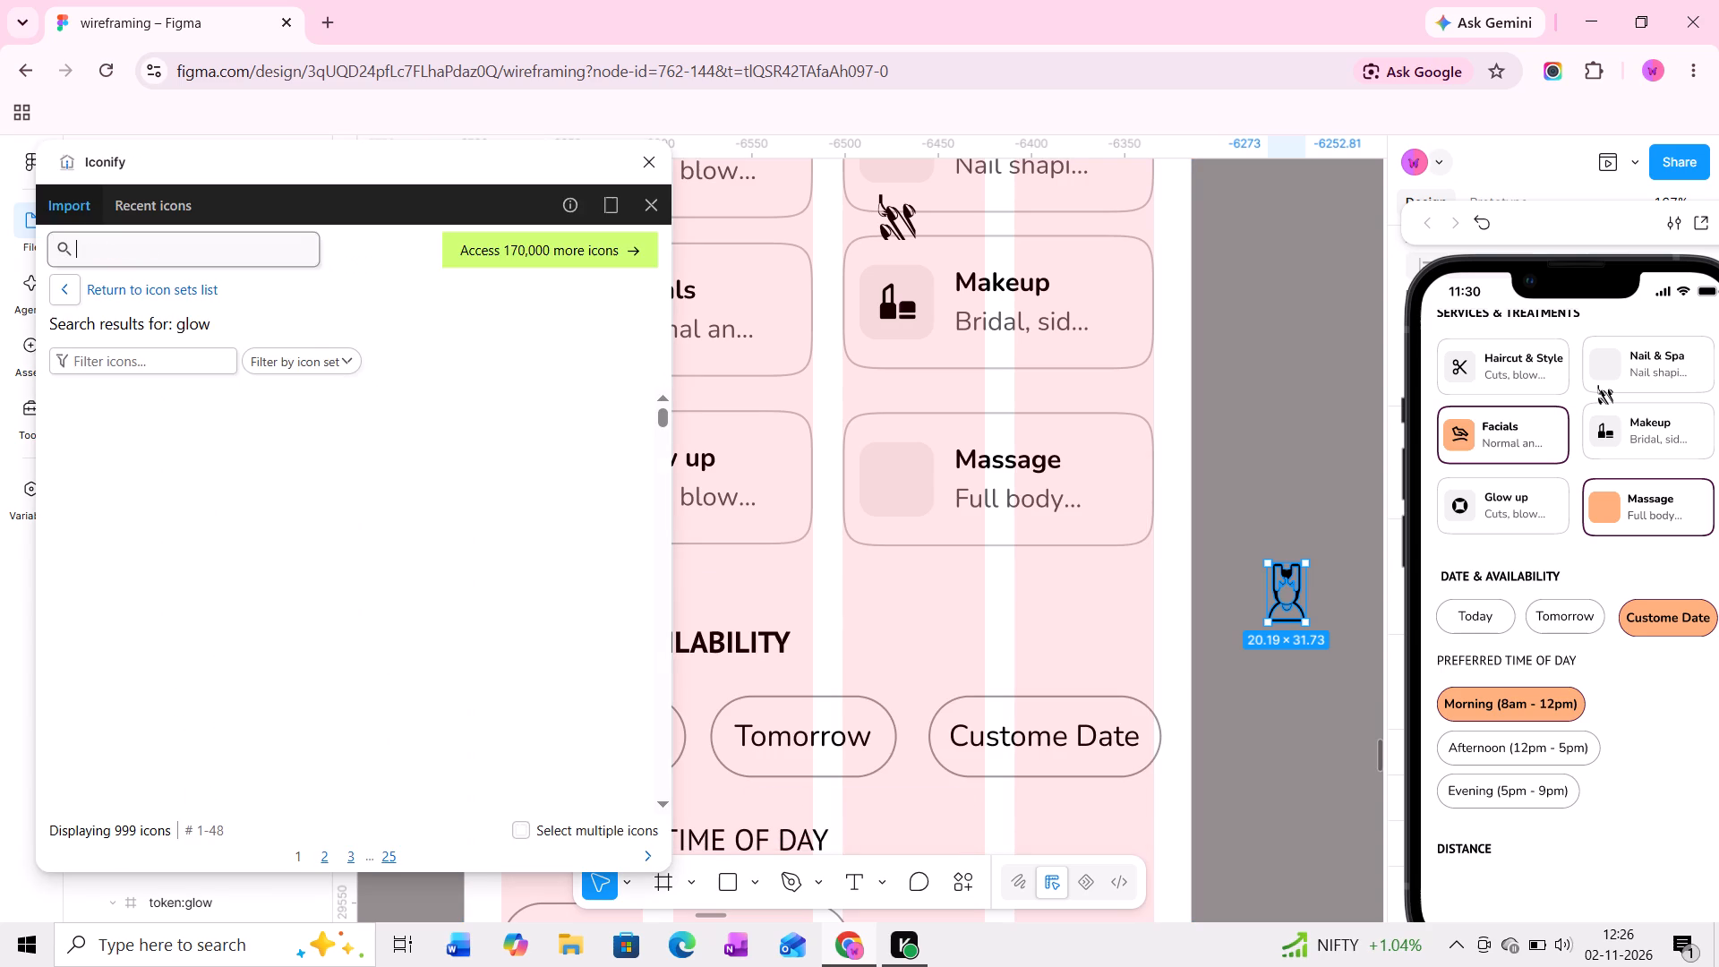
pyautogui.write('ico')
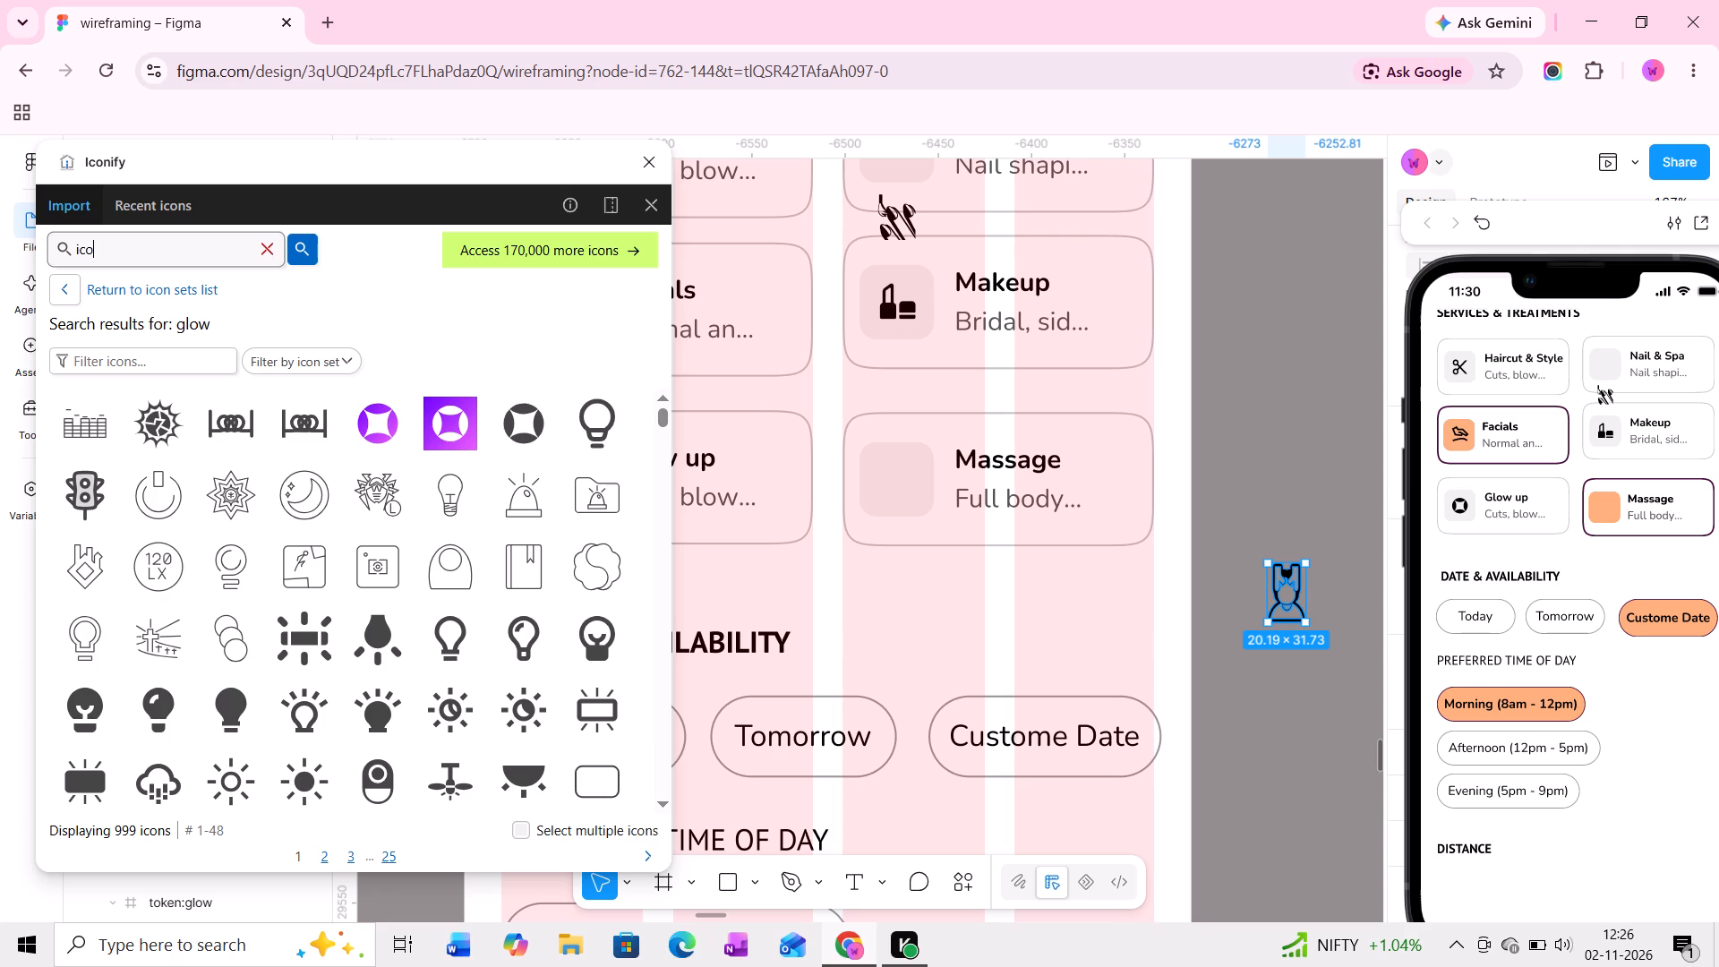
pyautogui.press('BackSpace')
pyautogui.press('BackSpace')
pyautogui.press('BackSpace')
pyautogui.press('BackSpace')
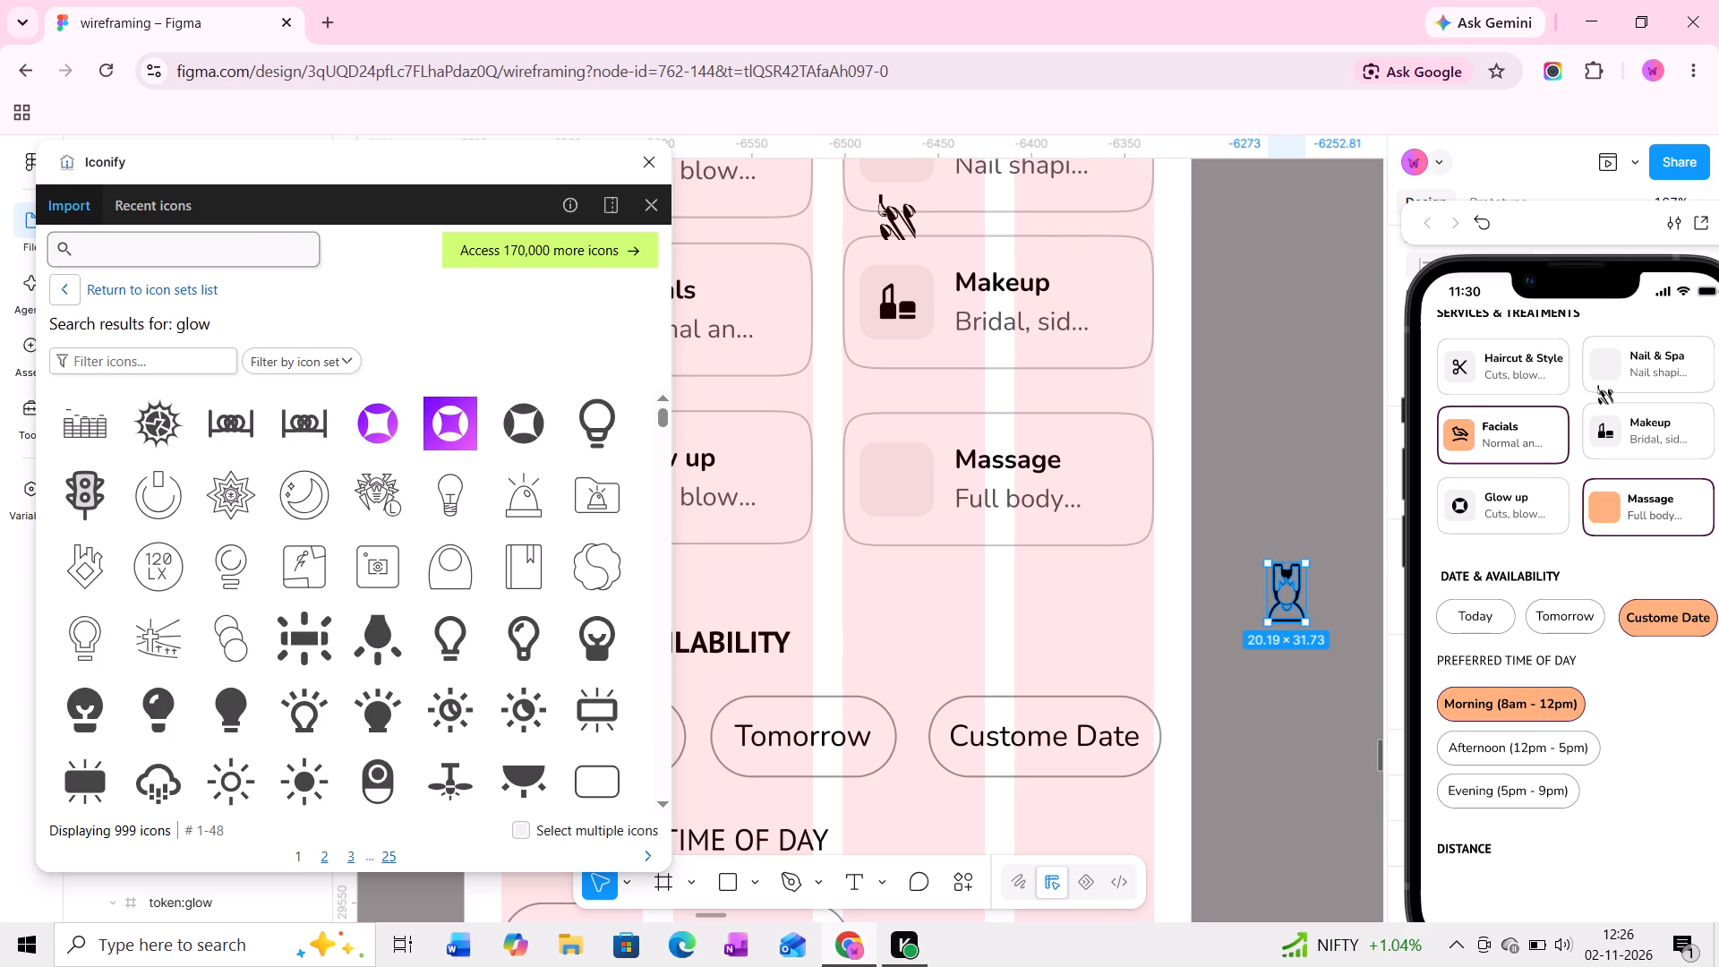
pyautogui.write('face massage')
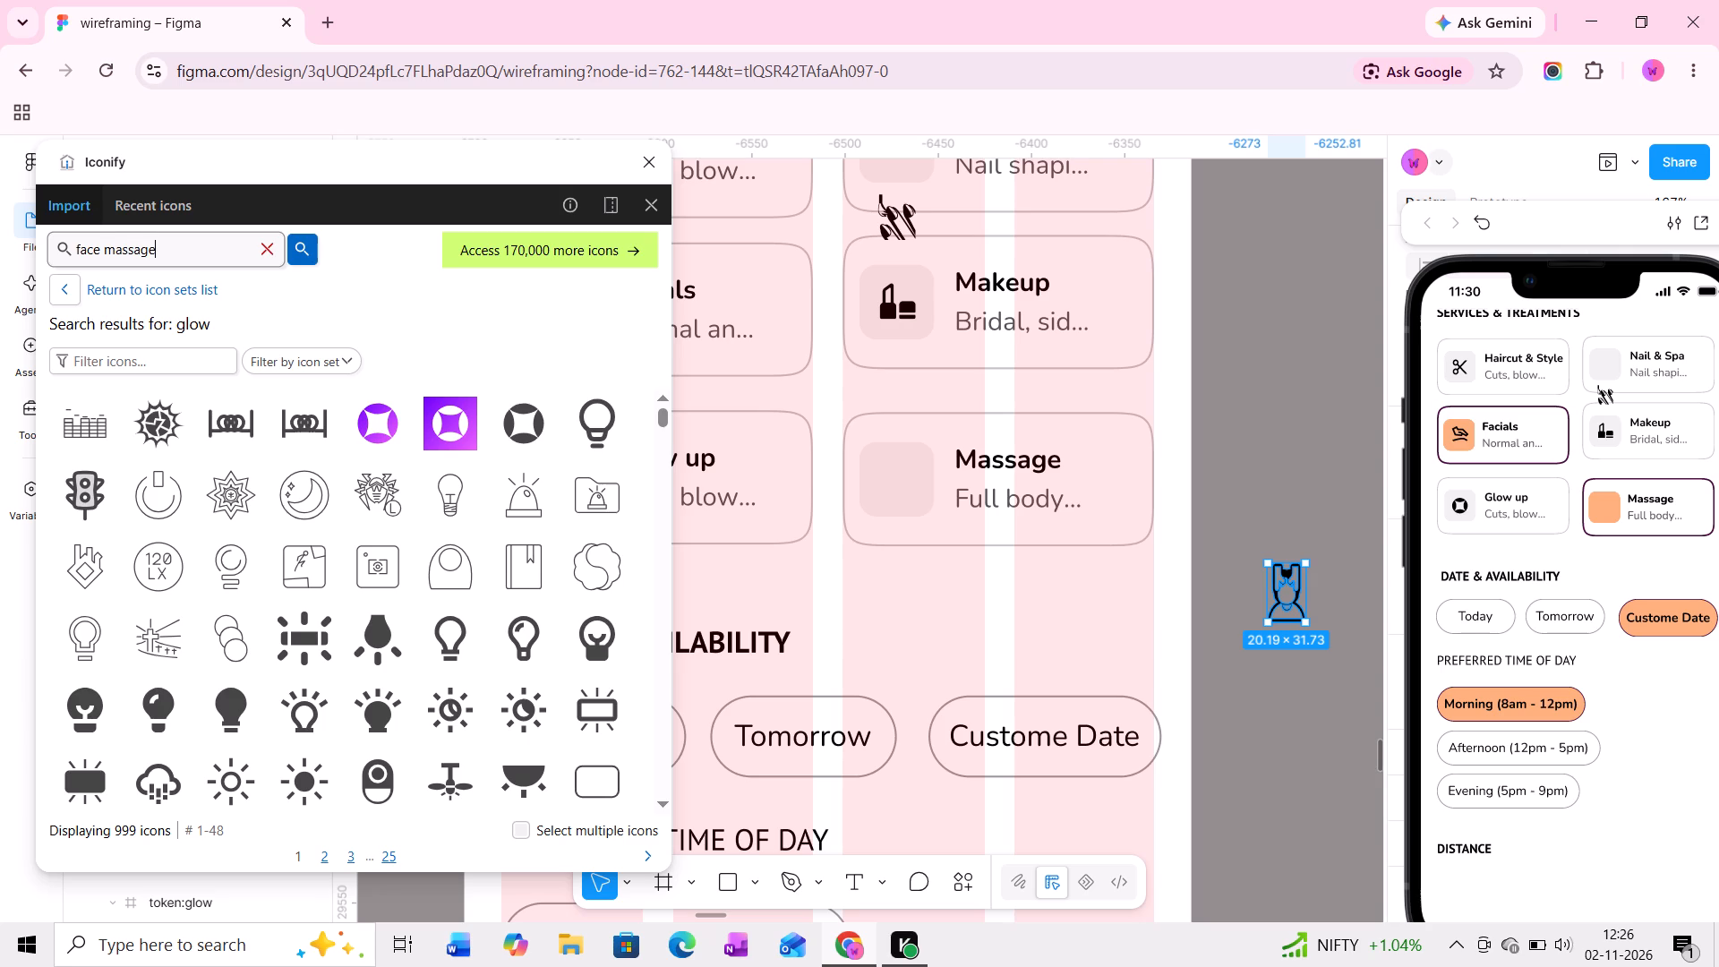
pyautogui.press('Return')
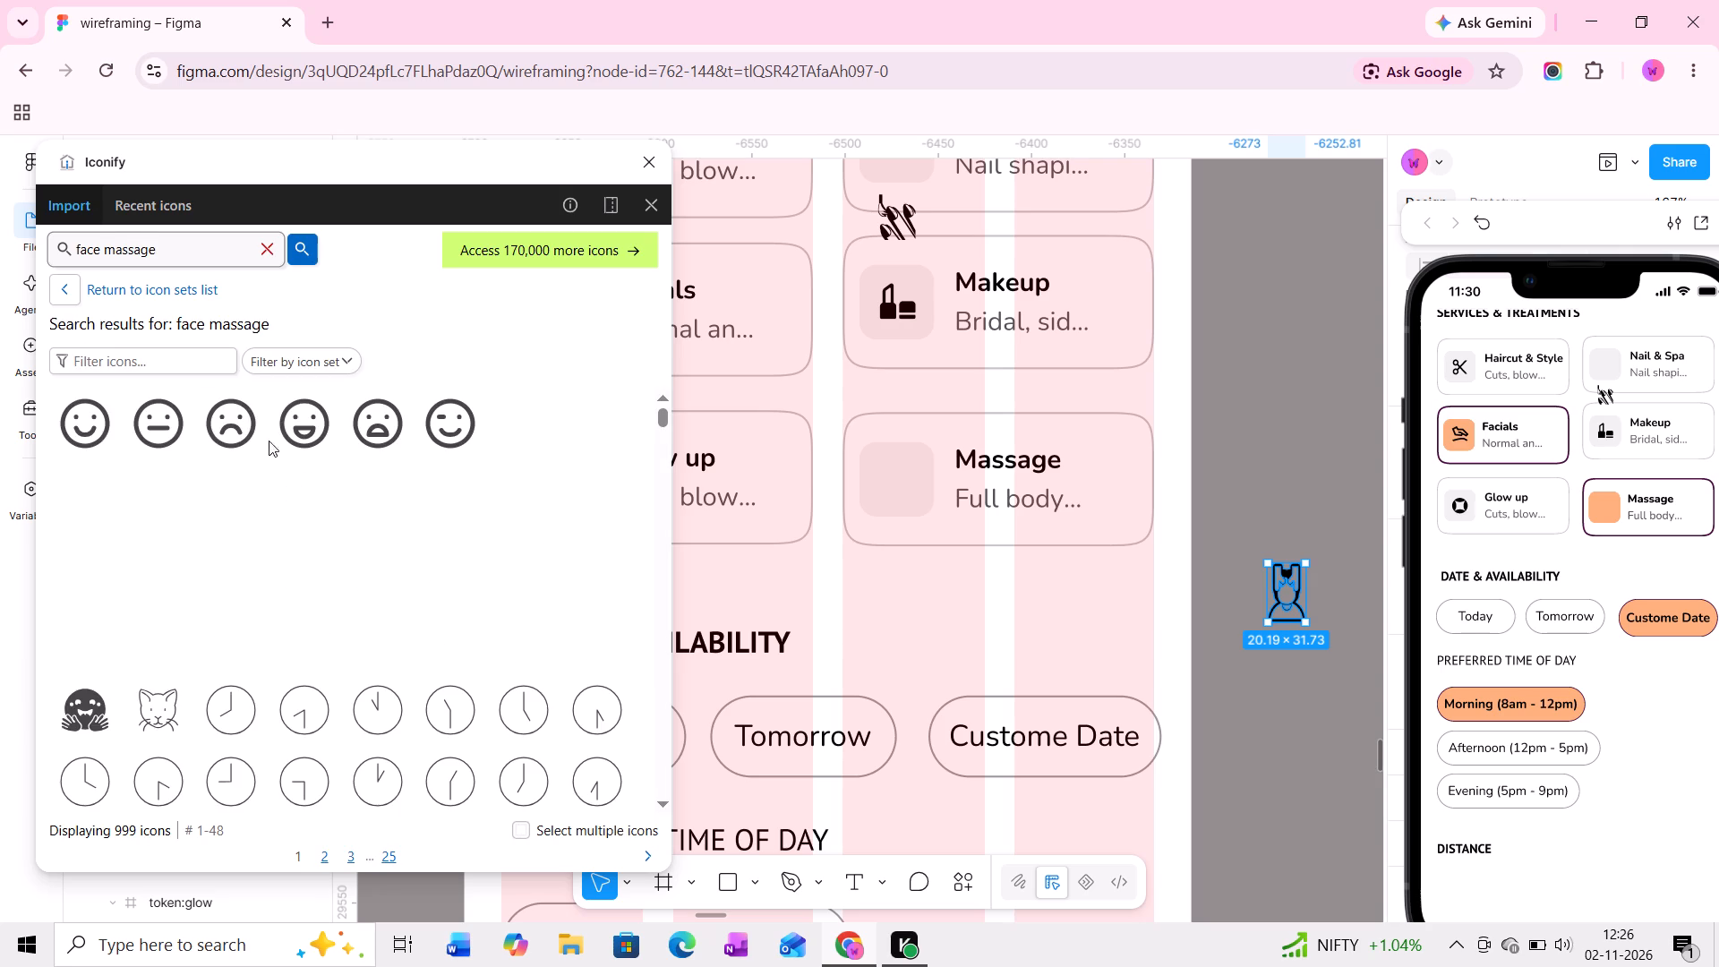
pyautogui.scroll(-5, 283, 496)
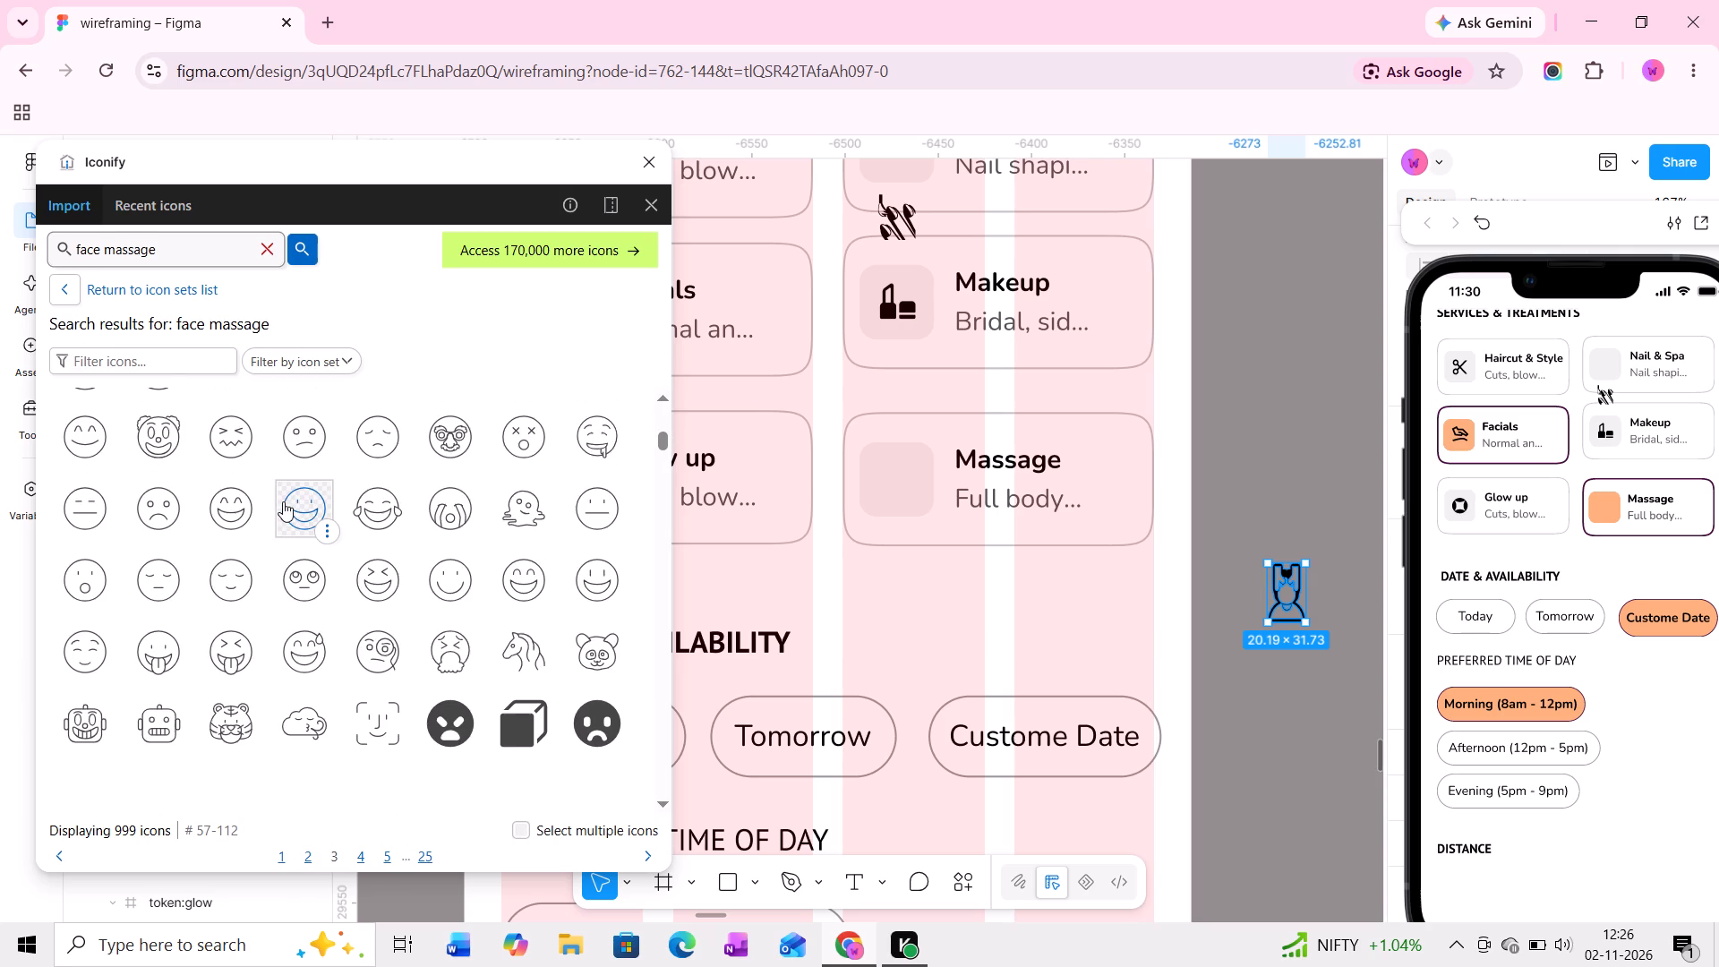
pyautogui.scroll(-2, 283, 501)
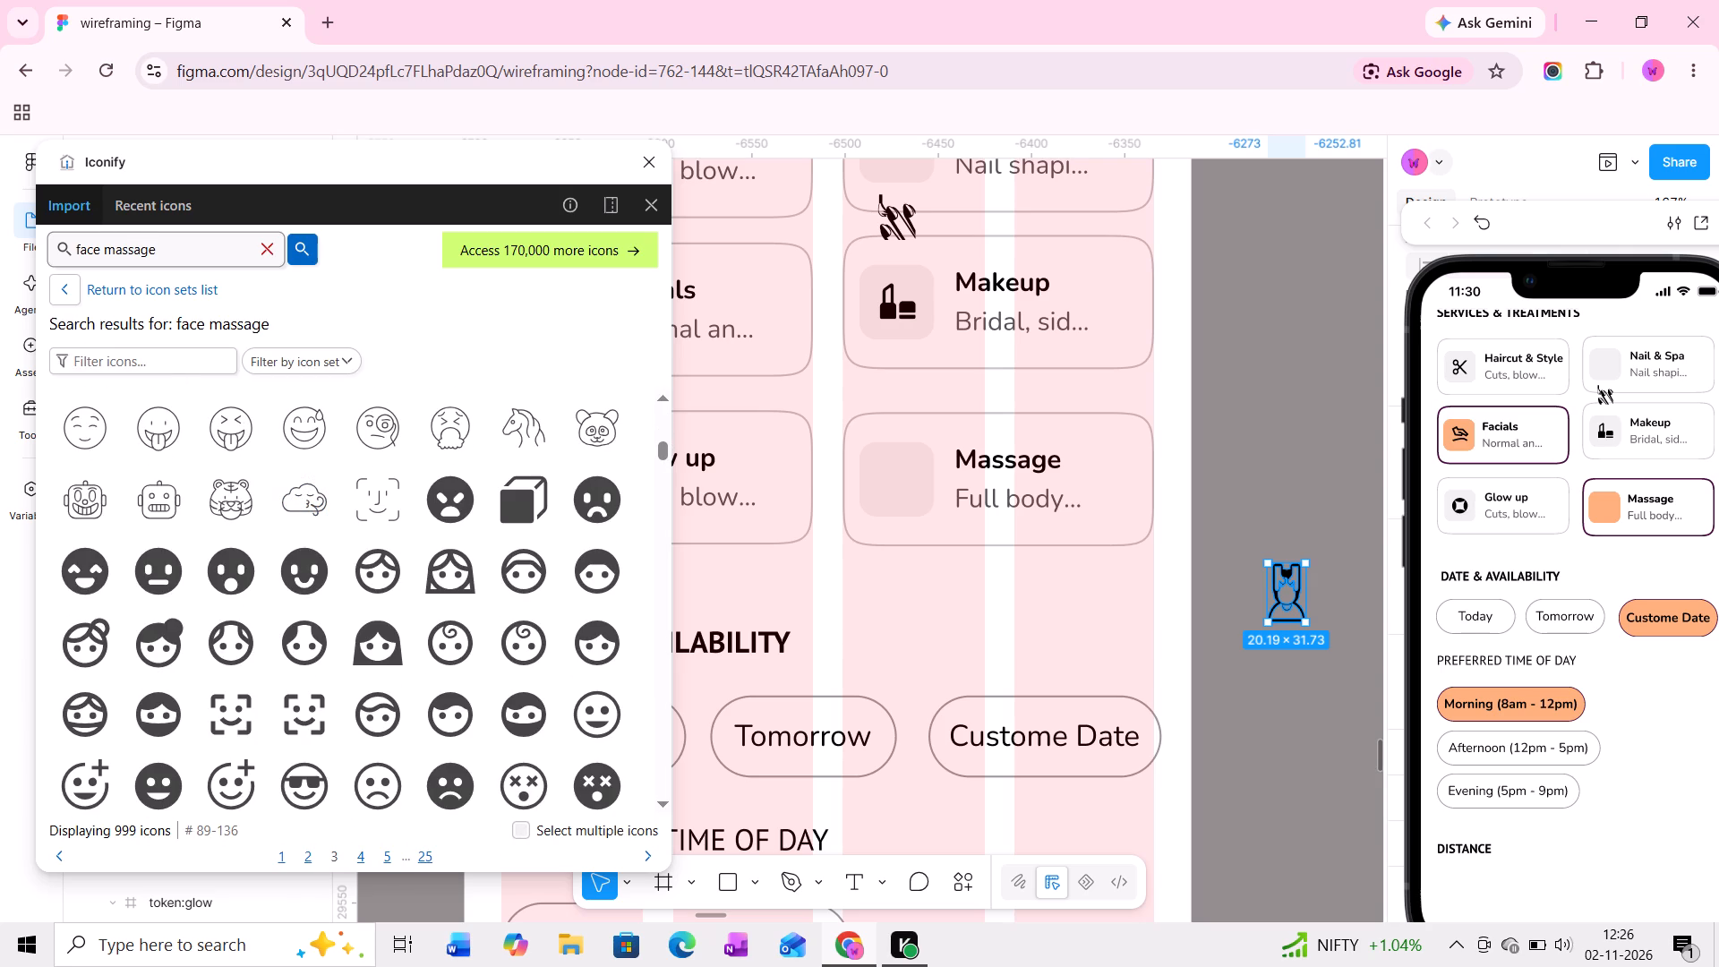
# Change the Iconify search from "face massage" to "massage".
pyautogui.click(94, 250)
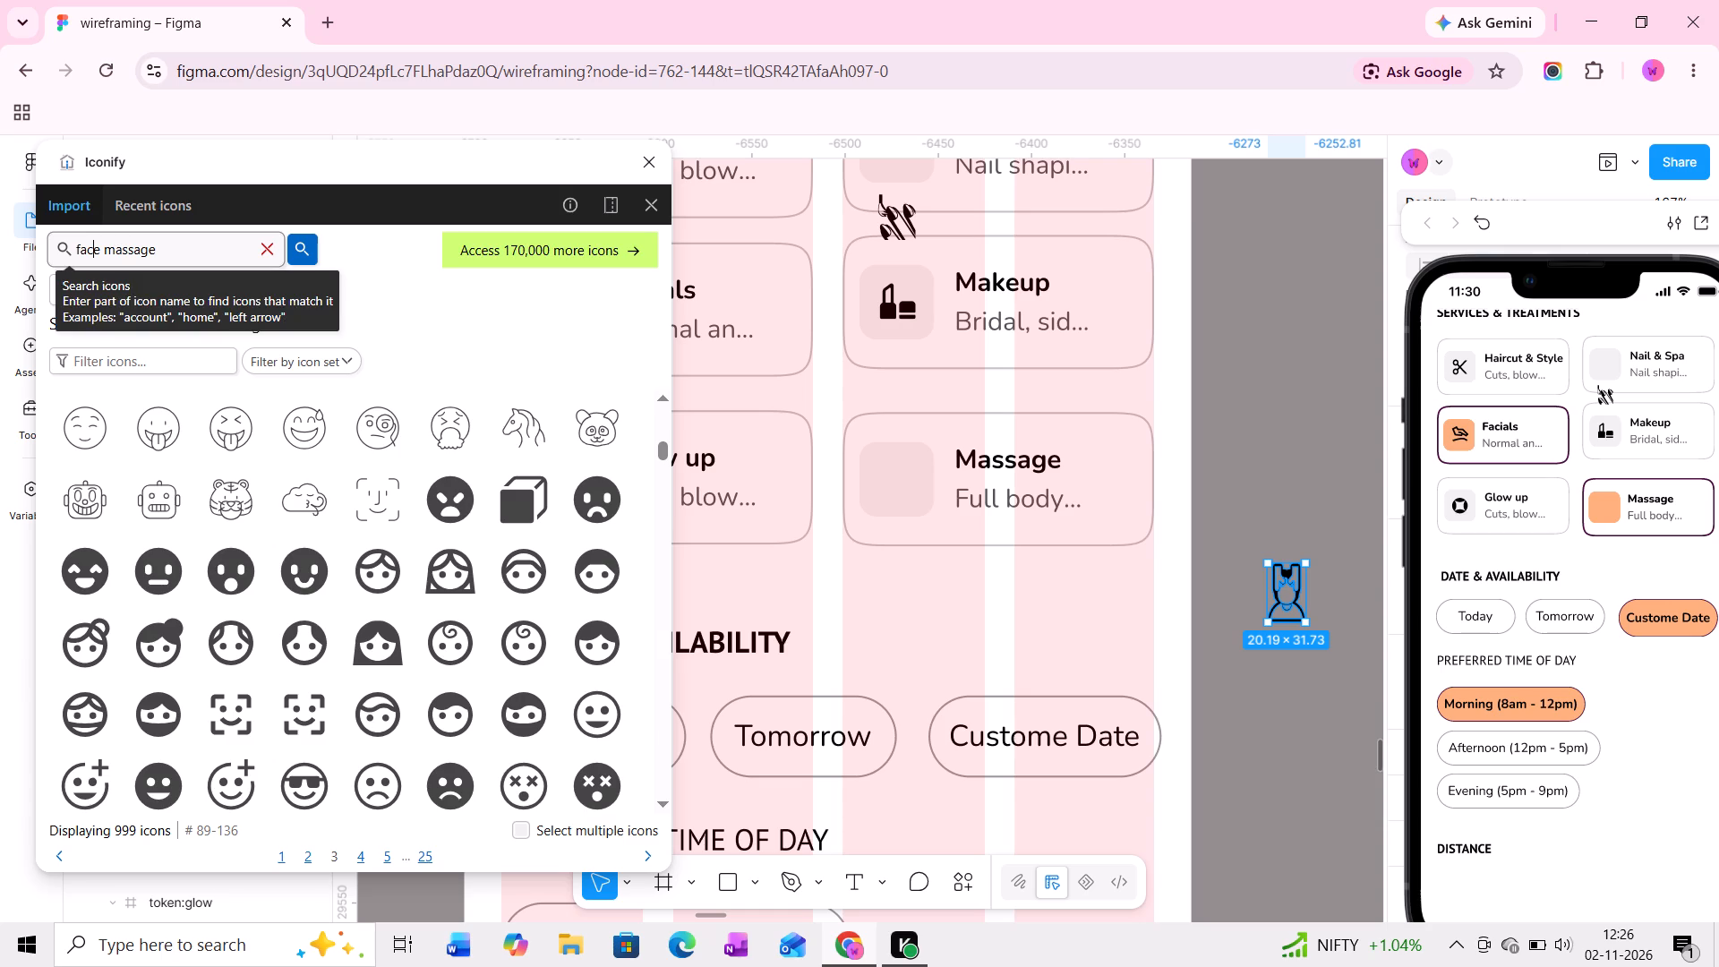
pyautogui.click(102, 252)
pyautogui.press('BackSpace')
pyautogui.press('BackSpace')
pyautogui.press('BackSpace')
pyautogui.press('BackSpace')
pyautogui.press('BackSpace')
pyautogui.press('BackSpace')
pyautogui.press('BackSpace')
pyautogui.press('BackSpace')
pyautogui.press('BackSpace')
pyautogui.press('BackSpace')
pyautogui.press('BackSpace')
pyautogui.press('BackSpace')
pyautogui.press('BackSpace')
pyautogui.press('BackSpace')
pyautogui.press('BackSpace')
pyautogui.press('BackSpace')
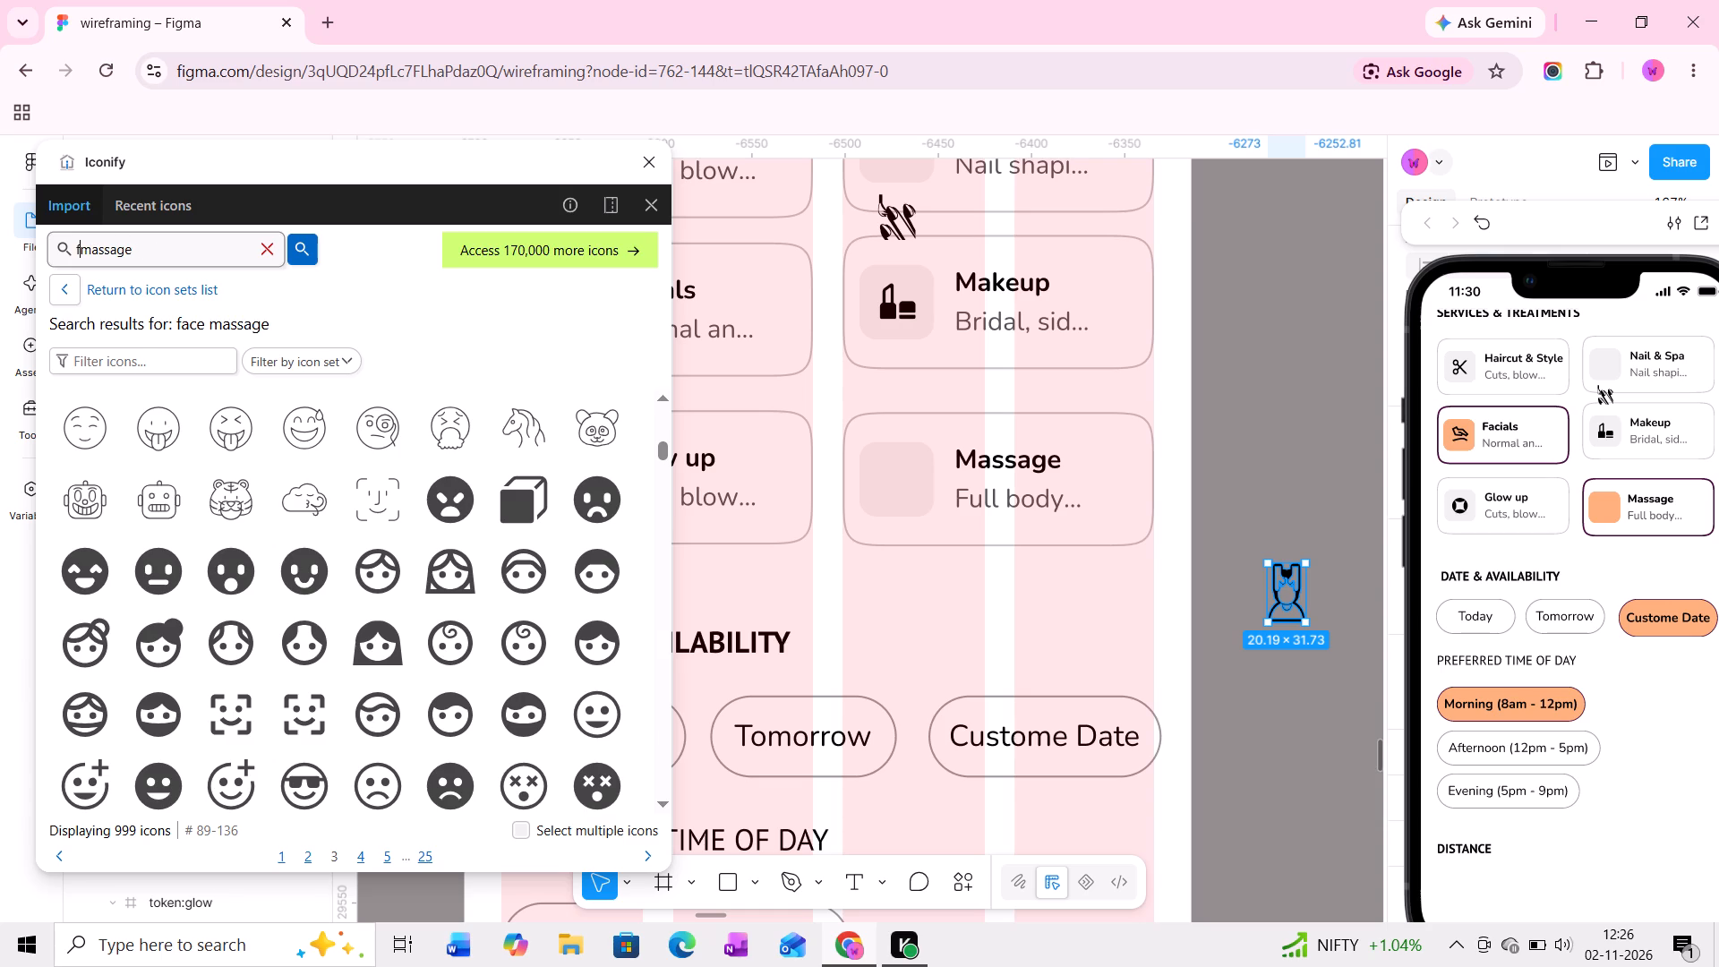
pyautogui.press('Return')
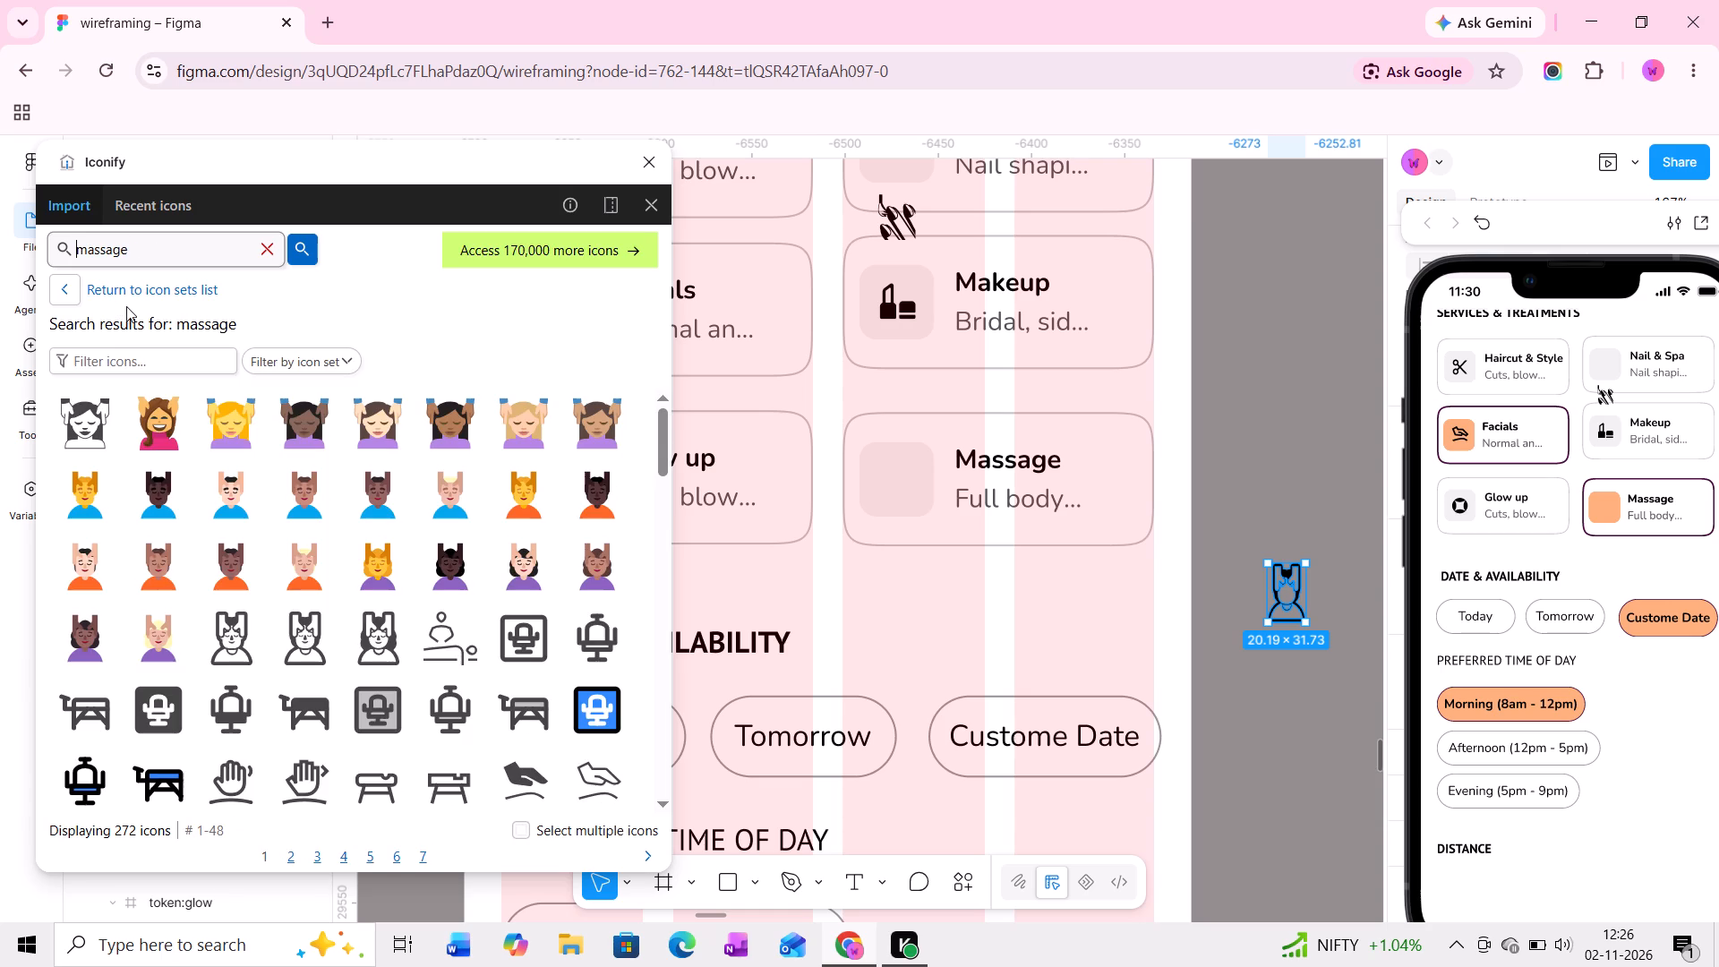
# Place the black outline person-getting-massage icon from the results on the empty canvas beside the Filter screen.
pyautogui.scroll(-3, 209, 515)
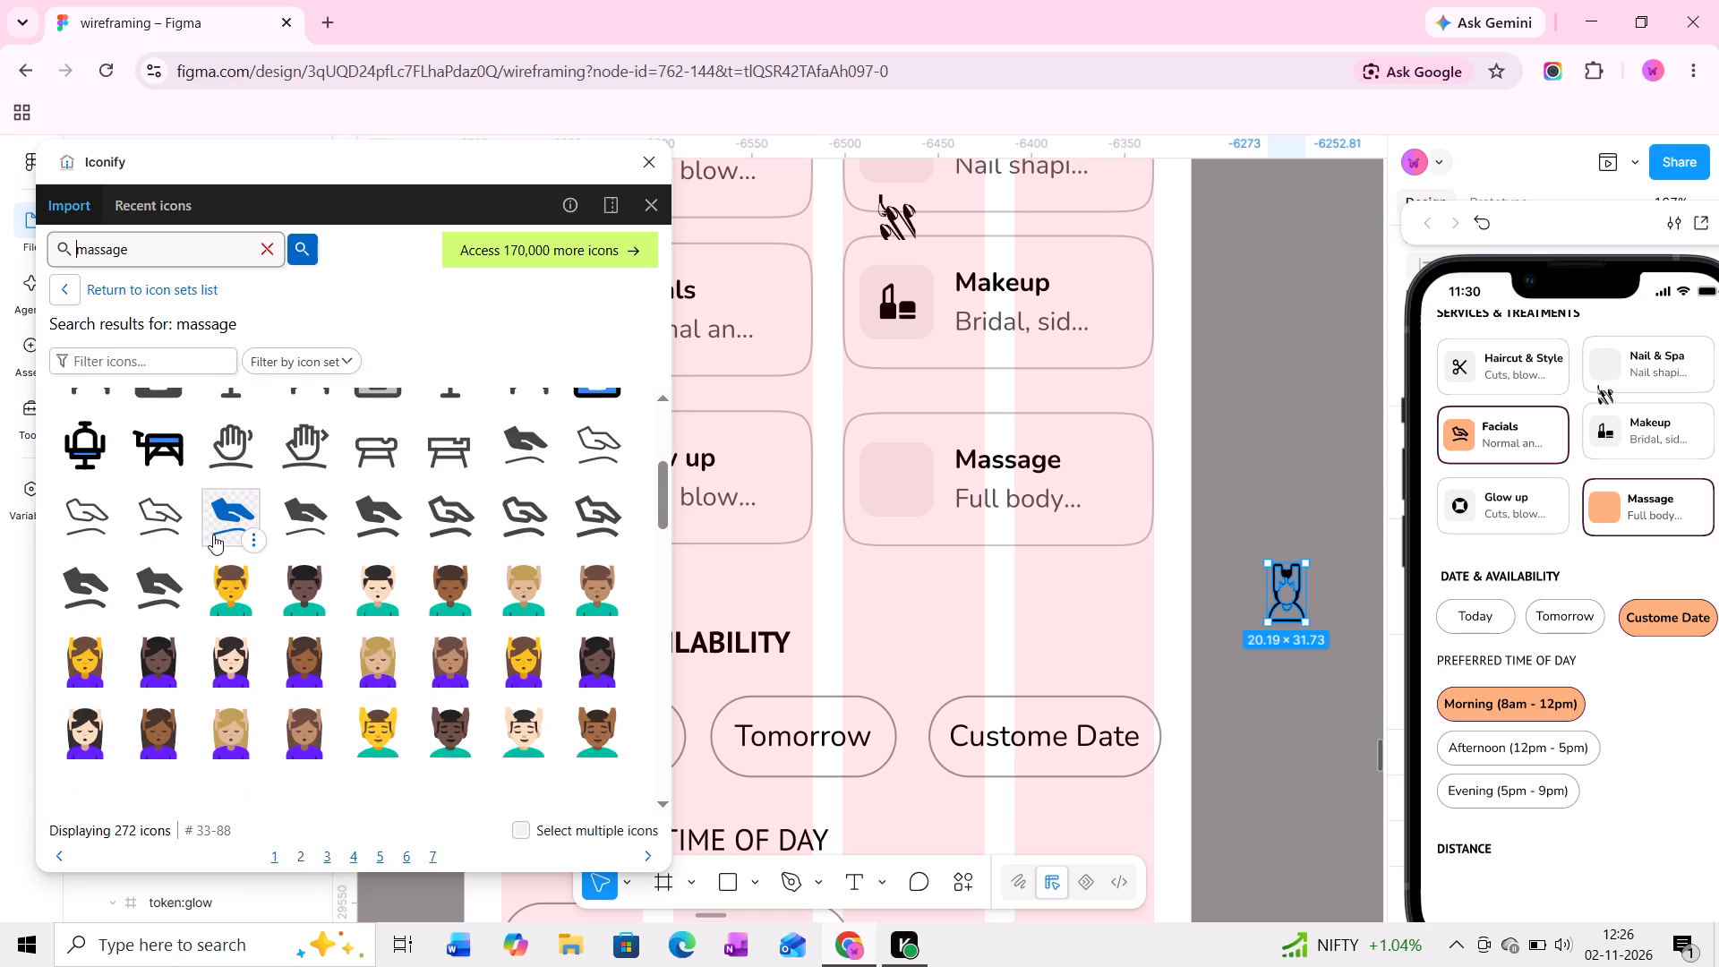
pyautogui.scroll(1, 213, 535)
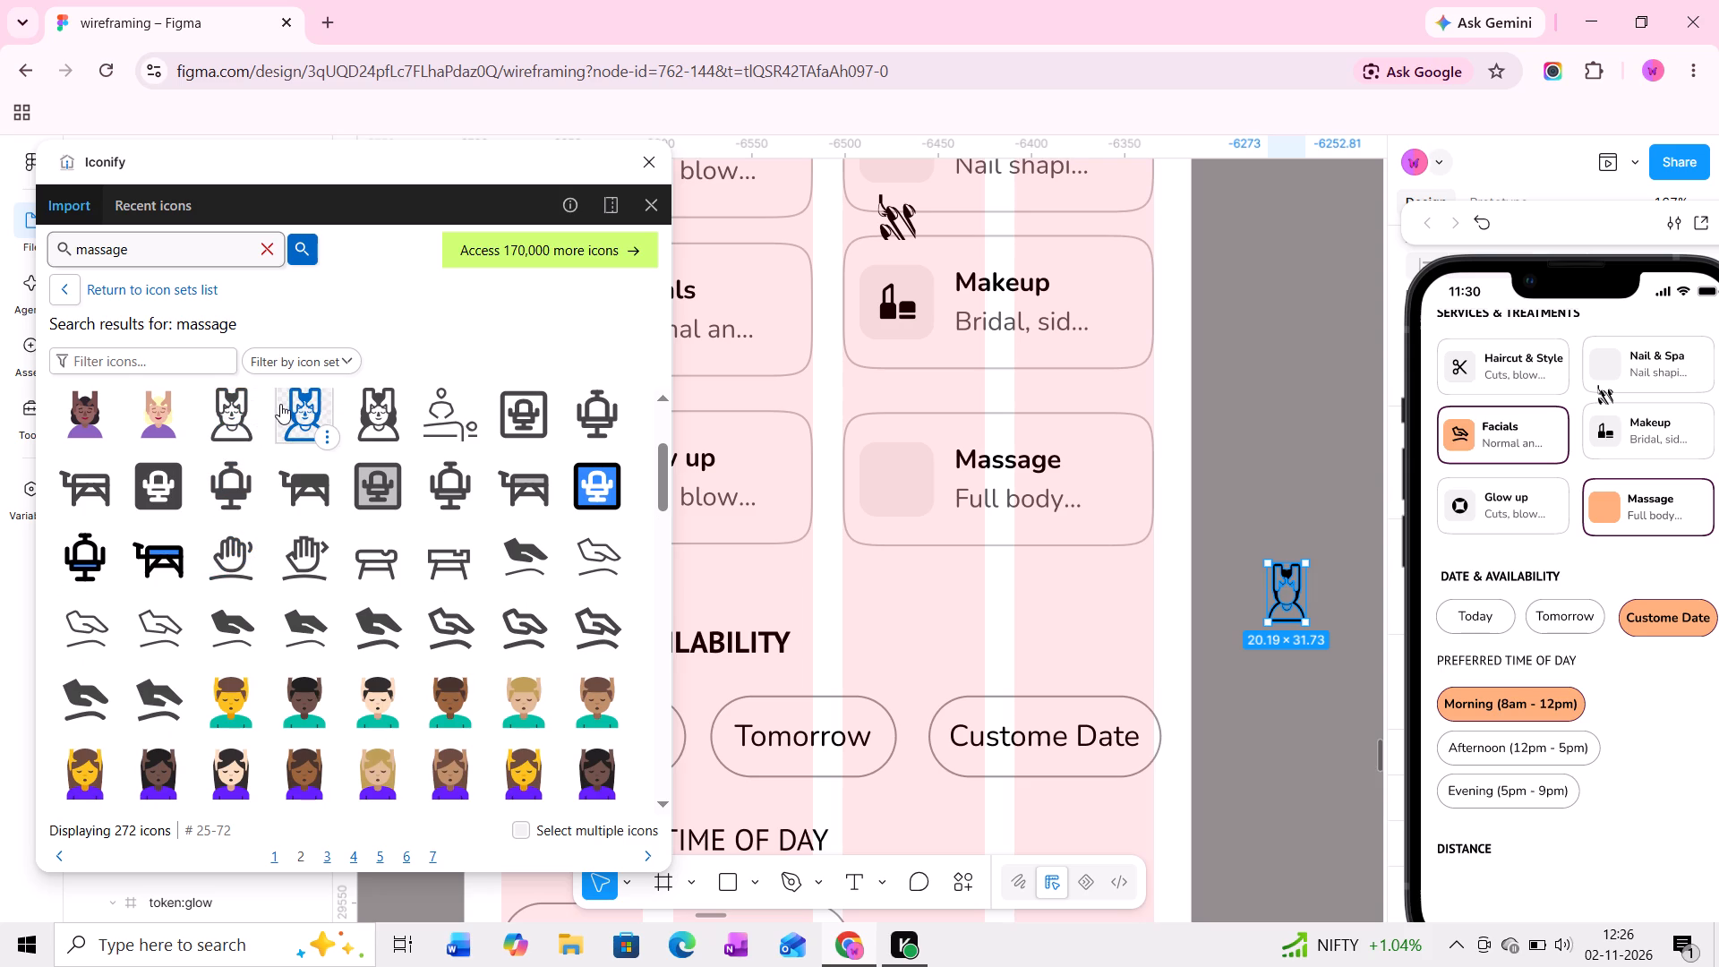
pyautogui.moveTo(280, 404); pyautogui.dragTo(1252, 404)
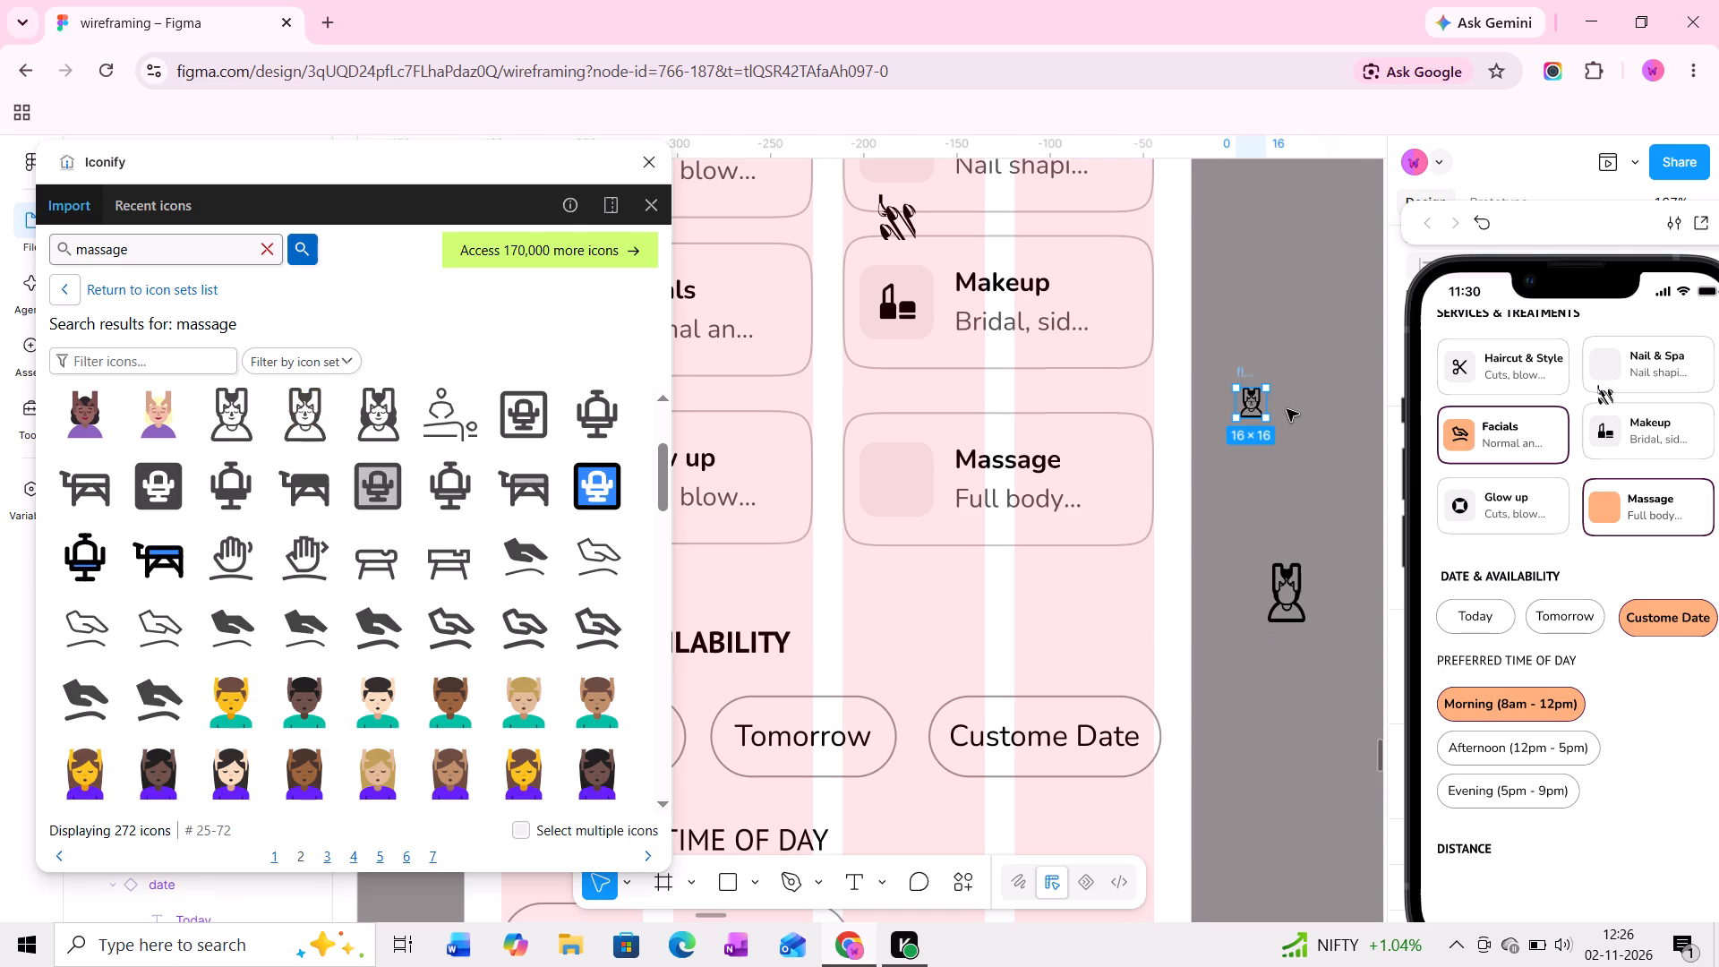
# Delete the small vector inside the face of the newly imported massage icon.
pyautogui.keyDown('ctrl'); pyautogui.scroll(18, 1274, 411); pyautogui.keyUp('ctrl')
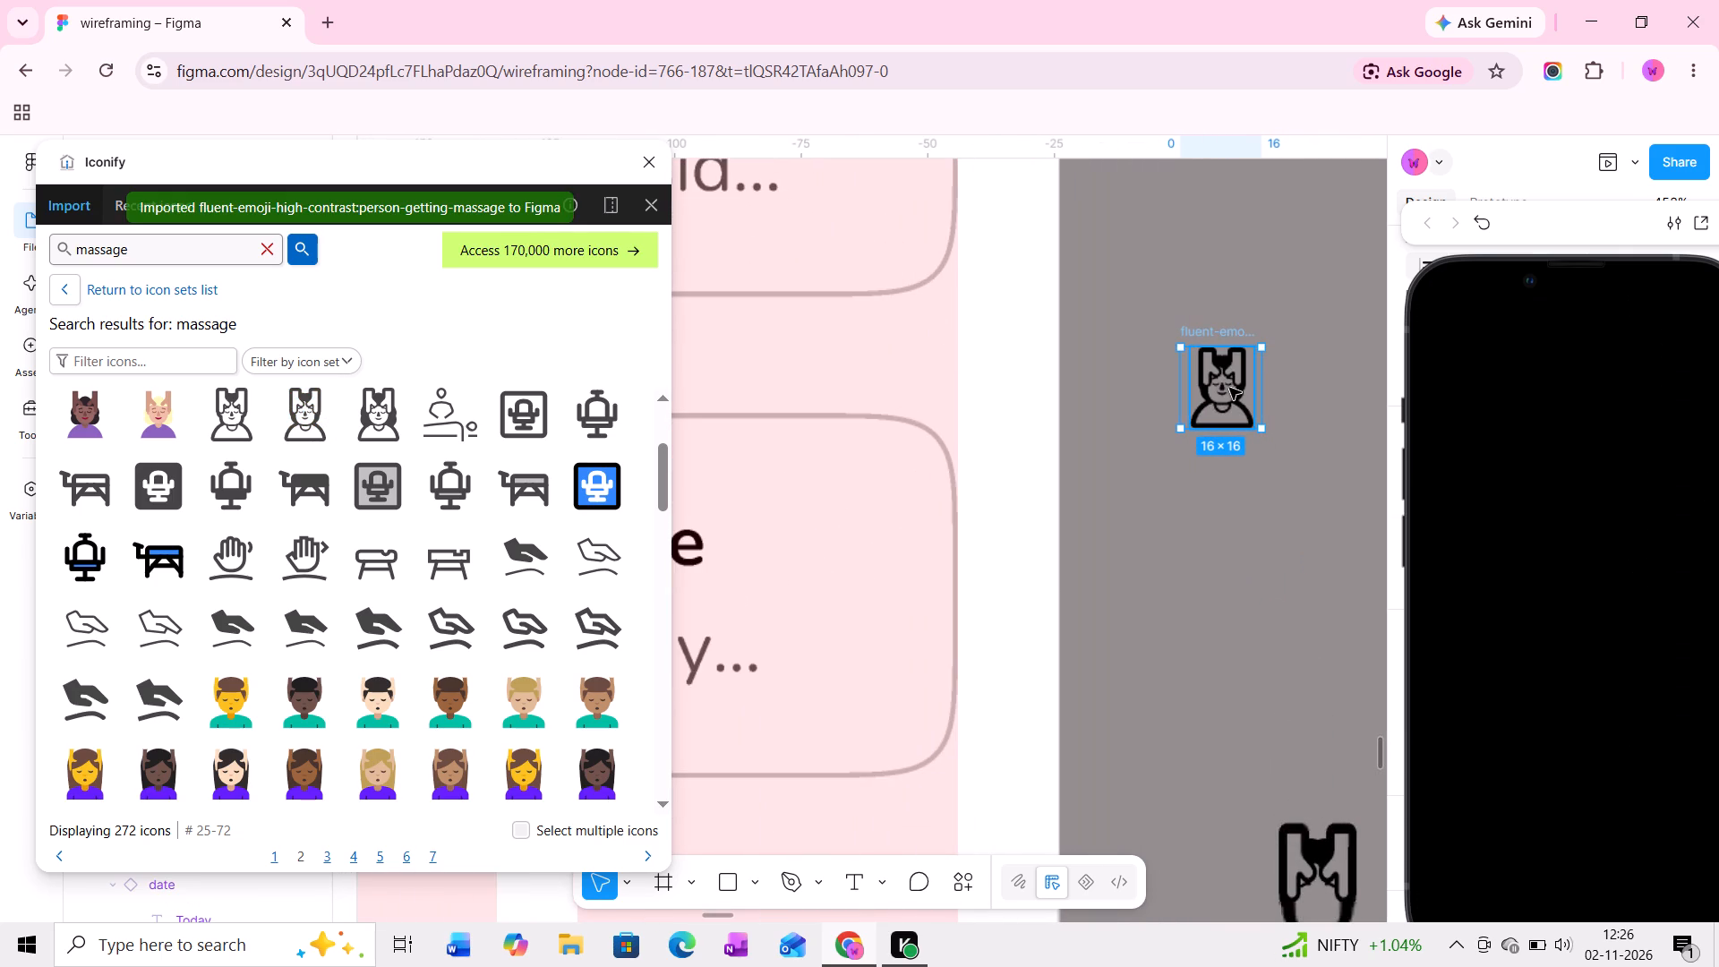
pyautogui.keyDown('ctrl'); pyautogui.click(1225, 387); pyautogui.keyUp('ctrl')
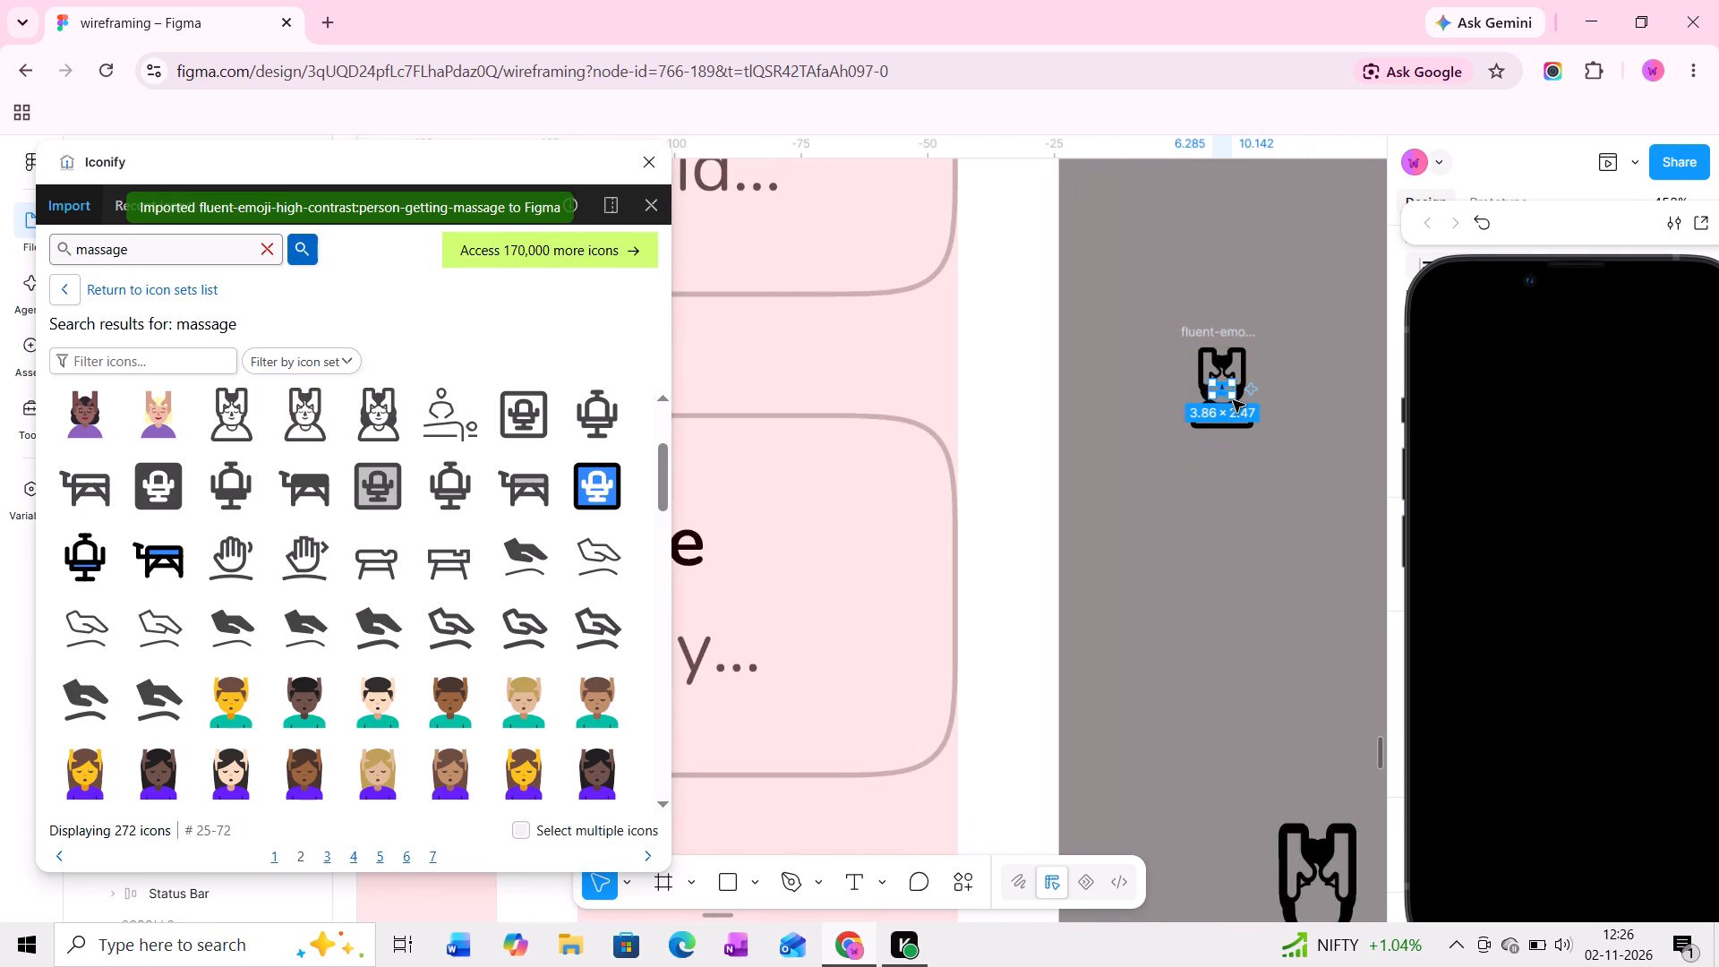
pyautogui.keyDown('ctrl'); pyautogui.scroll(15, 1222, 394); pyautogui.keyUp('ctrl')
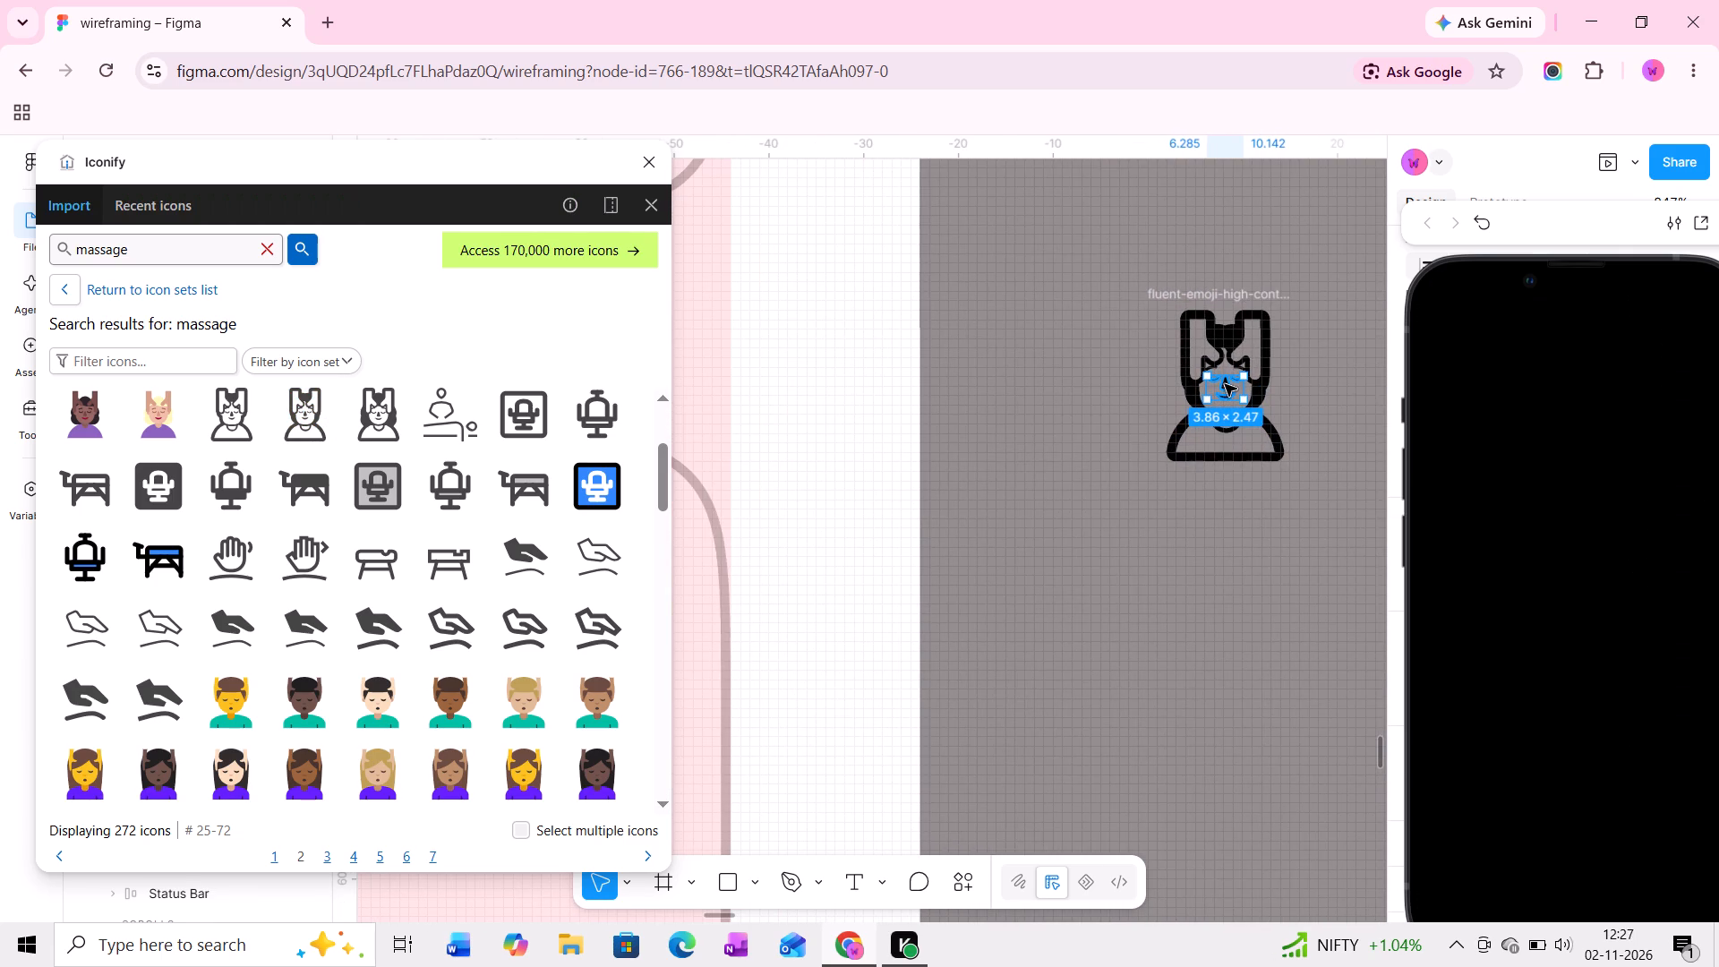
pyautogui.keyDown('shift'); pyautogui.click(1225, 384); pyautogui.keyUp('shift')
pyautogui.press('Delete')
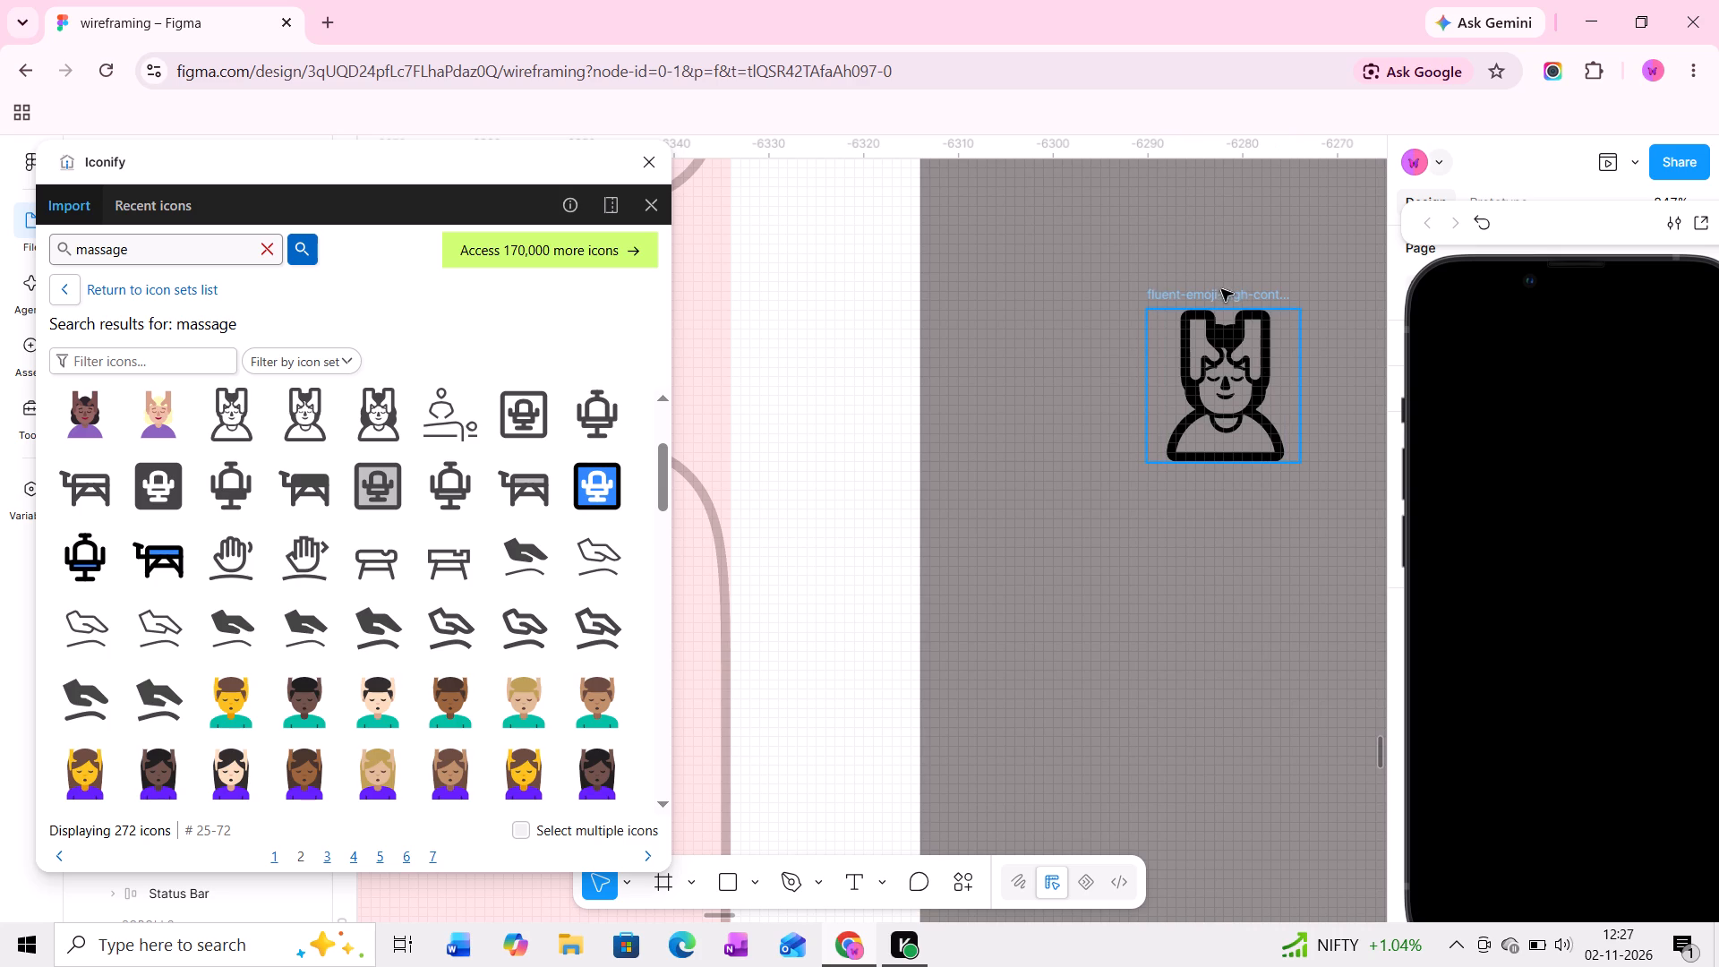
# Move the whole new massage icon frame from the canvas into the Massage card's empty icon tile.
pyautogui.click(1221, 289)
pyautogui.keyDown('ctrl'); pyautogui.scroll(-20, 1221, 290); pyautogui.keyUp('ctrl')
pyautogui.keyDown('ctrl'); pyautogui.scroll(-1, 1221, 290); pyautogui.keyUp('ctrl')
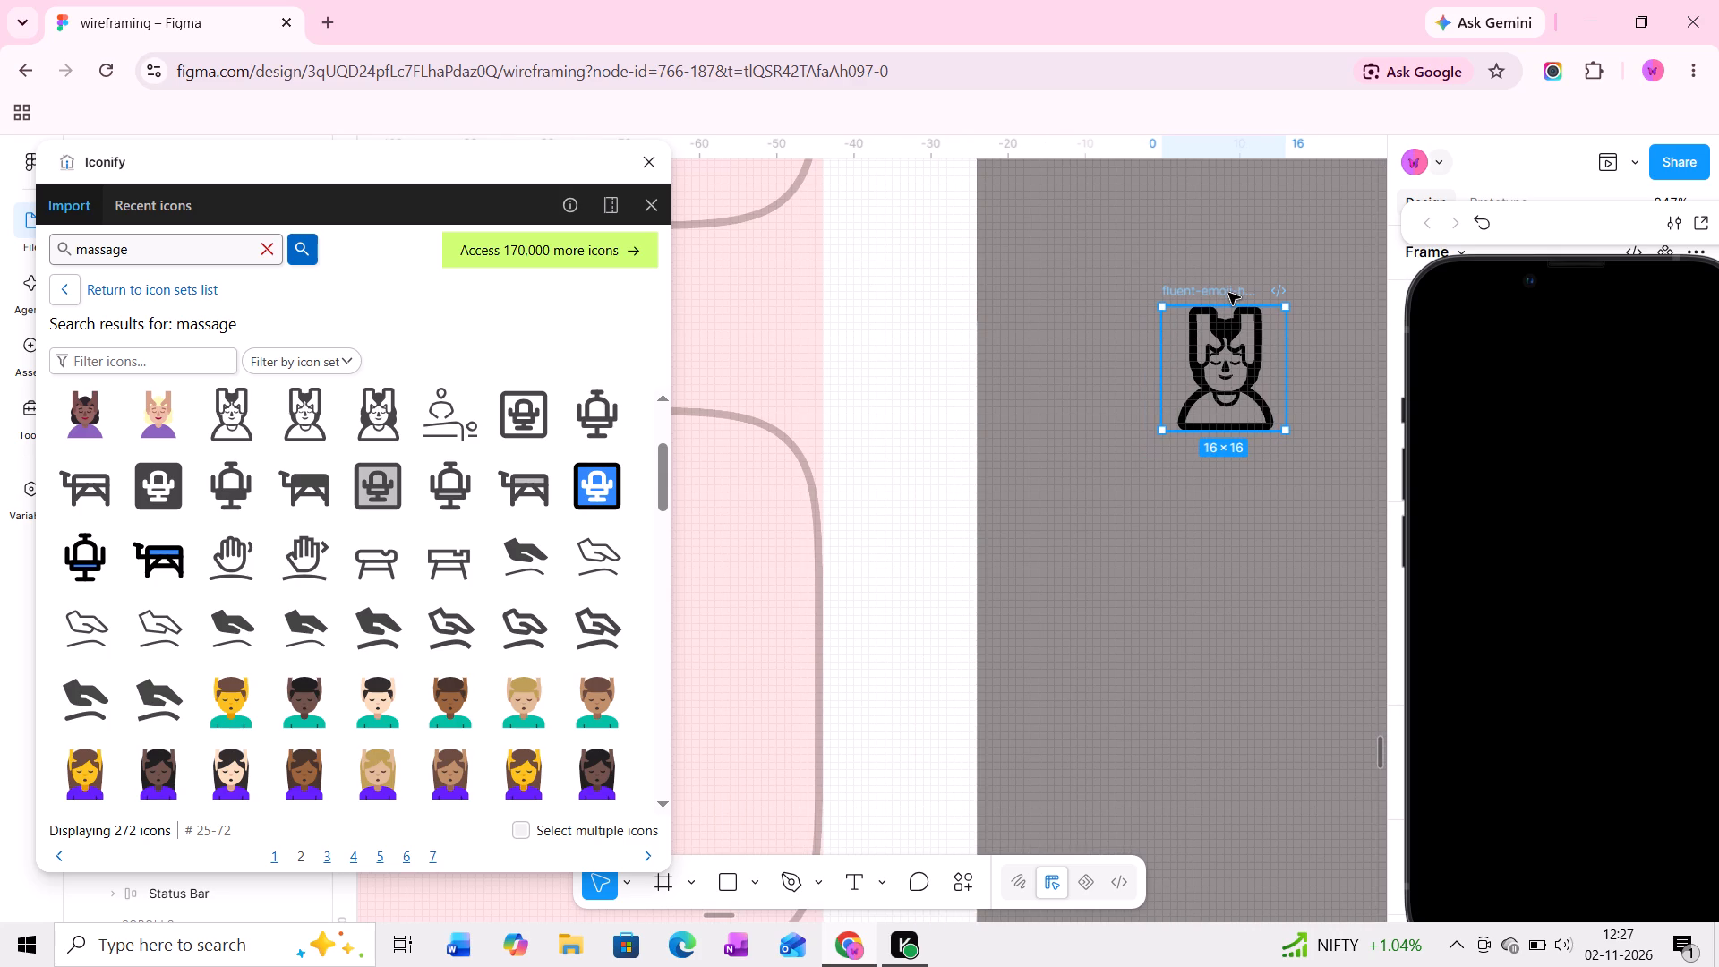
pyautogui.keyDown('ctrl'); pyautogui.scroll(-2, 1210, 328); pyautogui.keyUp('ctrl')
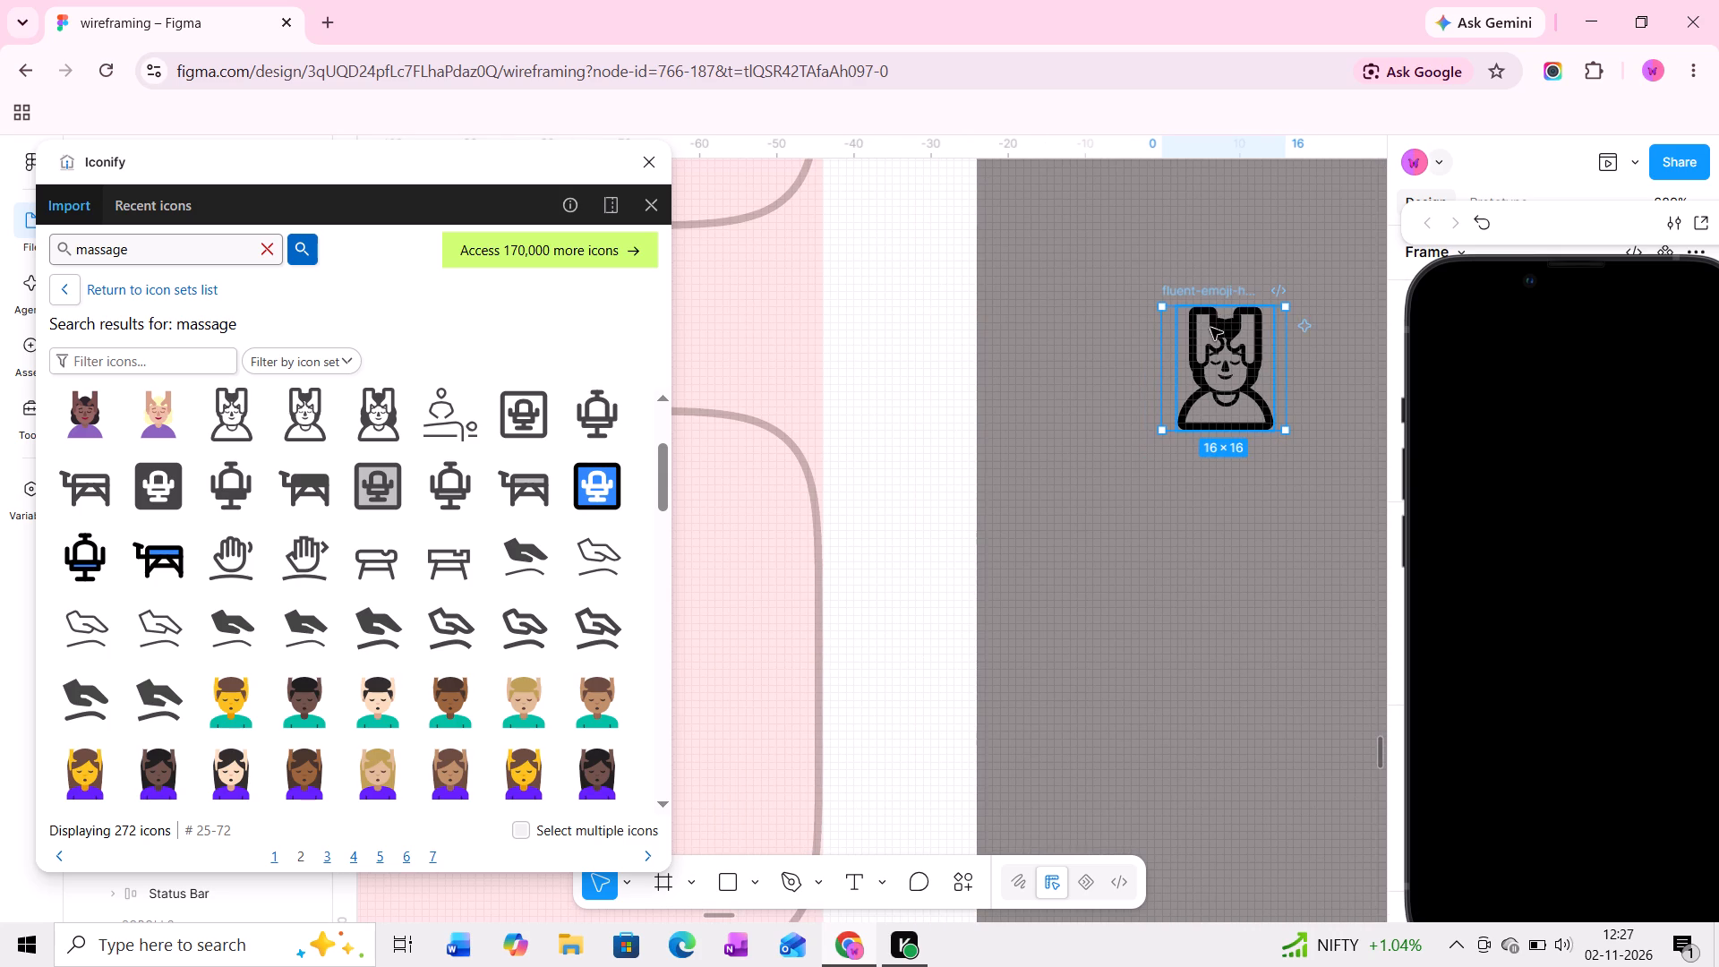
pyautogui.keyDown('ctrl'); pyautogui.scroll(-14, 1210, 328); pyautogui.keyUp('ctrl')
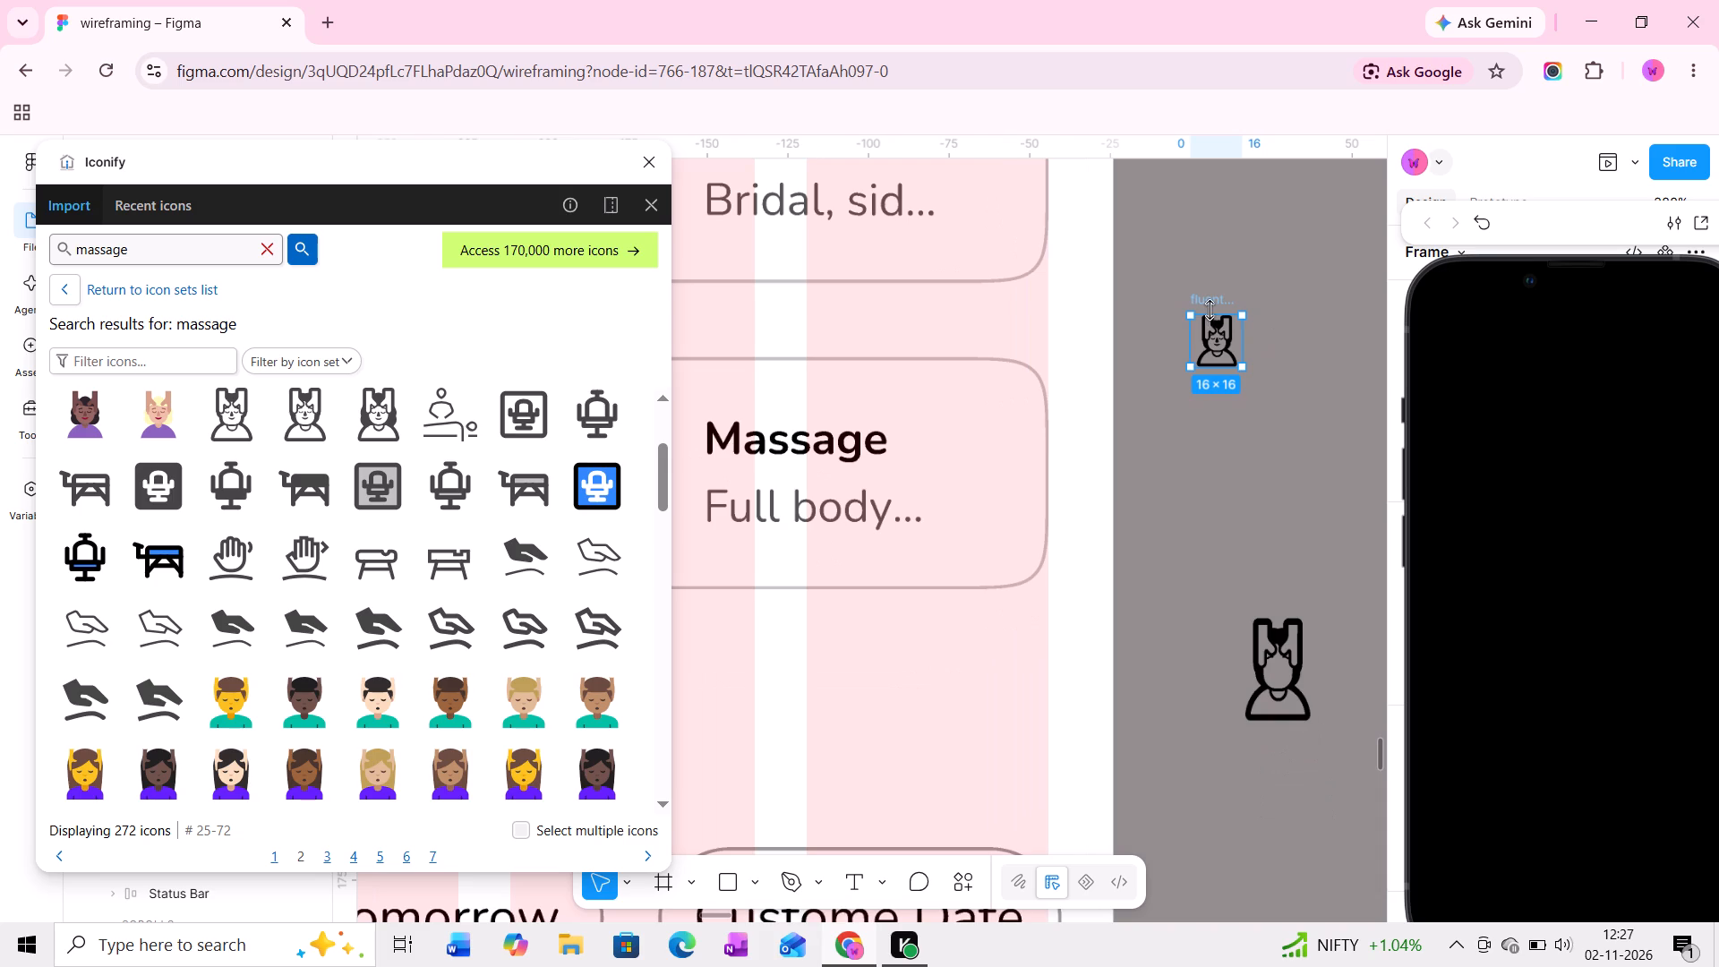
pyautogui.moveTo(1214, 299); pyautogui.dragTo(842, 457)
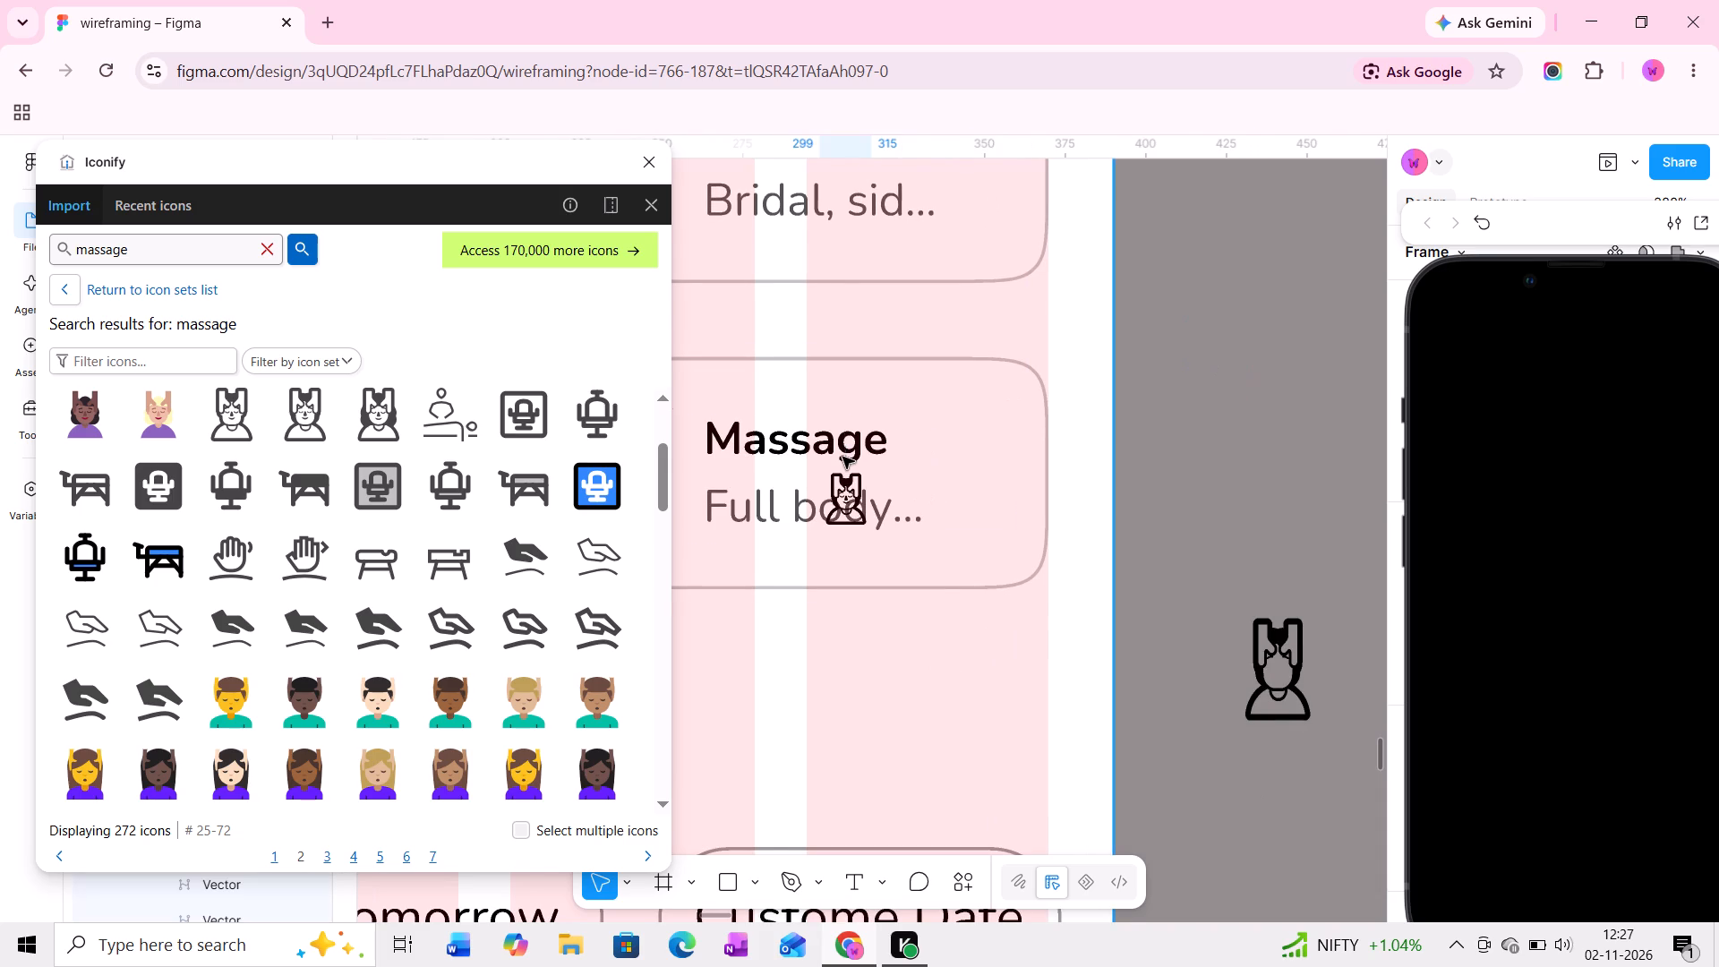
pyautogui.moveTo(842, 457); pyautogui.dragTo(1152, 458, button='middle')
pyautogui.moveTo(1169, 491); pyautogui.dragTo(1161, 490)
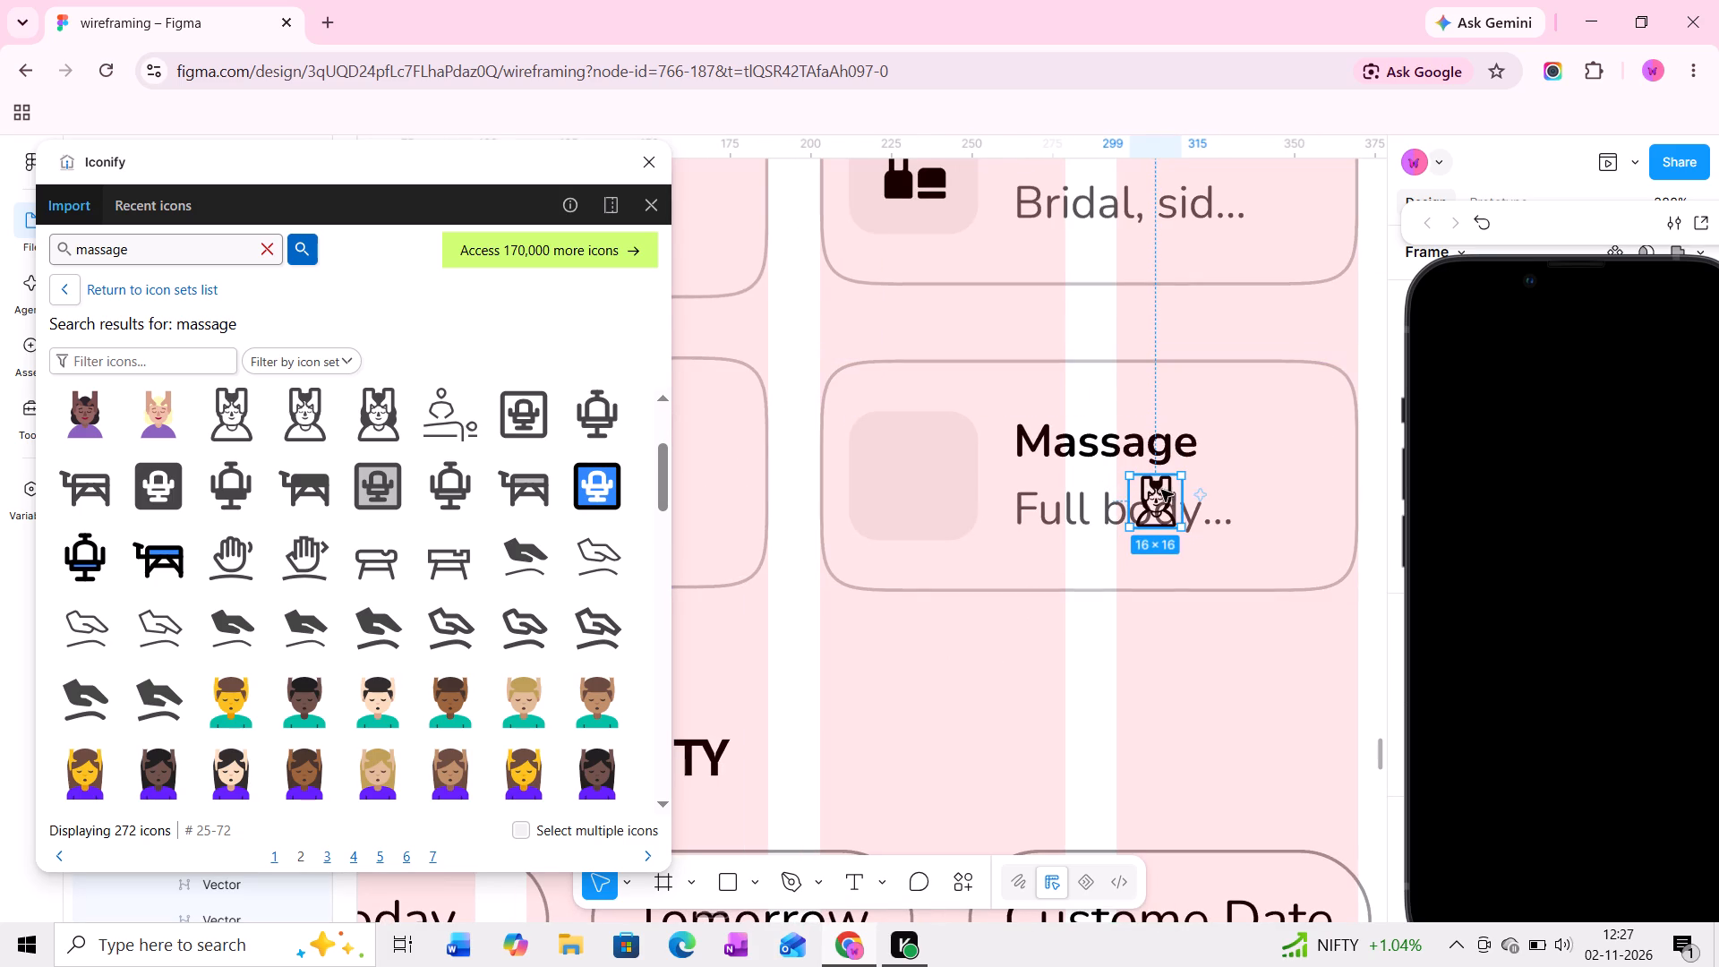
pyautogui.moveTo(1161, 490); pyautogui.dragTo(922, 465)
# Resize the massage icon to 22 × 22 and centre it in the Massage card's icon tile.
pyautogui.moveTo(932, 500); pyautogui.dragTo(964, 512)
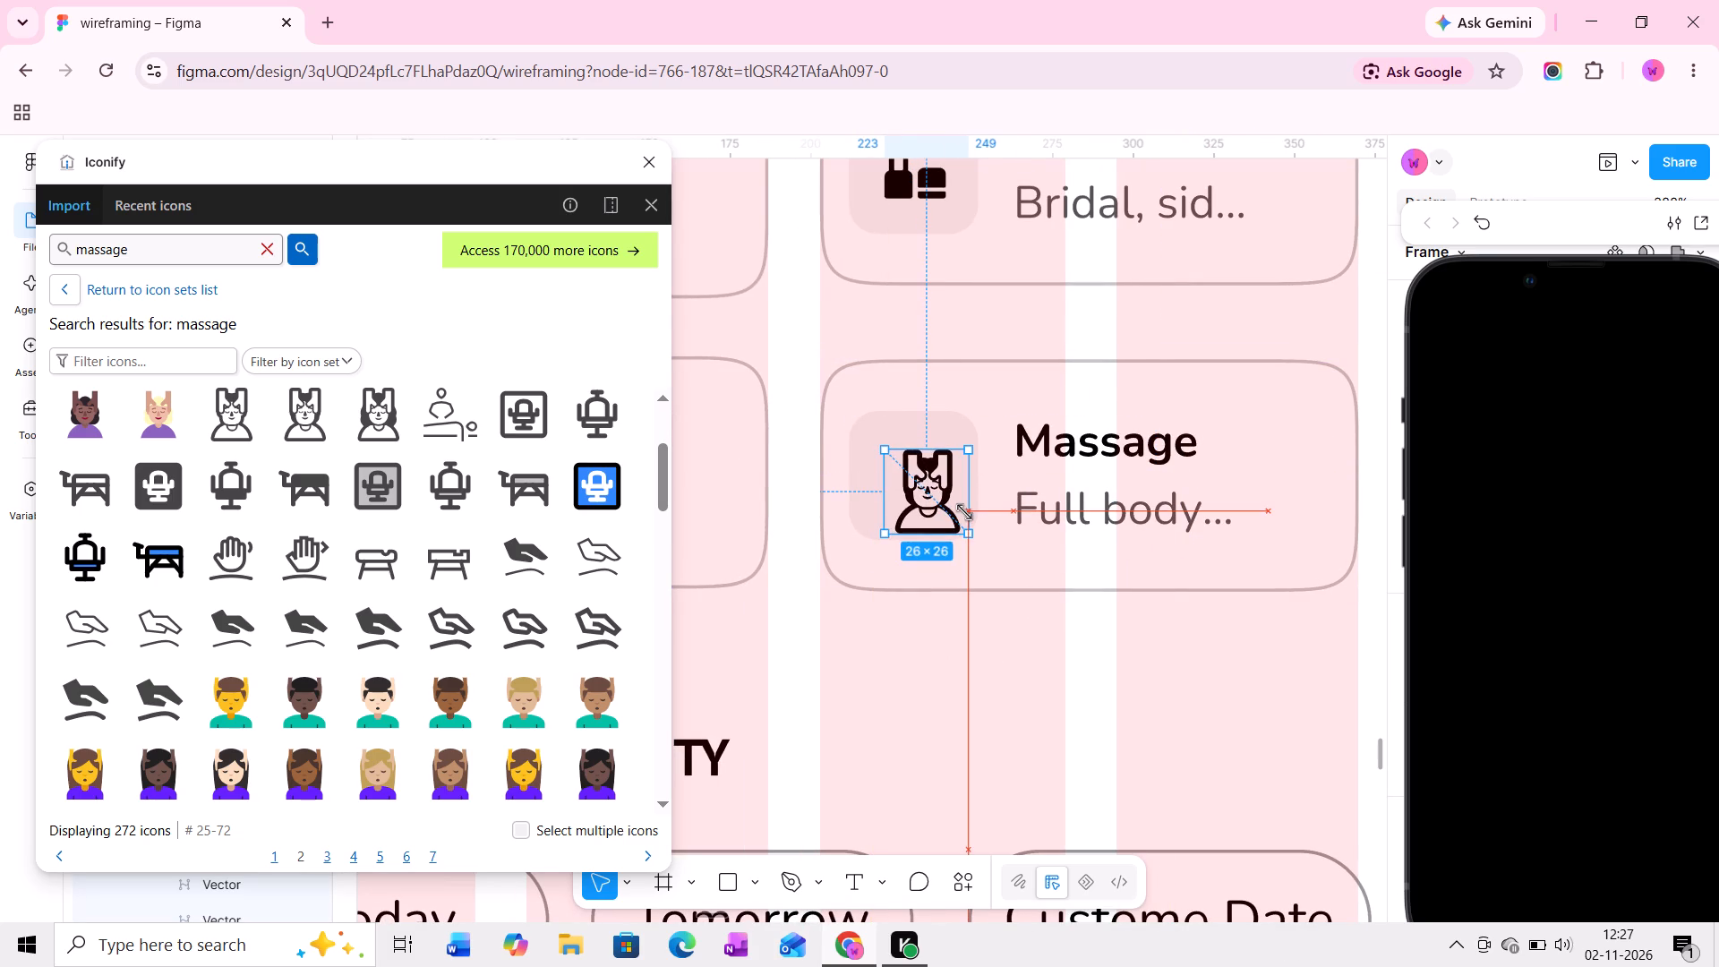
pyautogui.moveTo(964, 512); pyautogui.dragTo(950, 509)
pyautogui.click(919, 485)
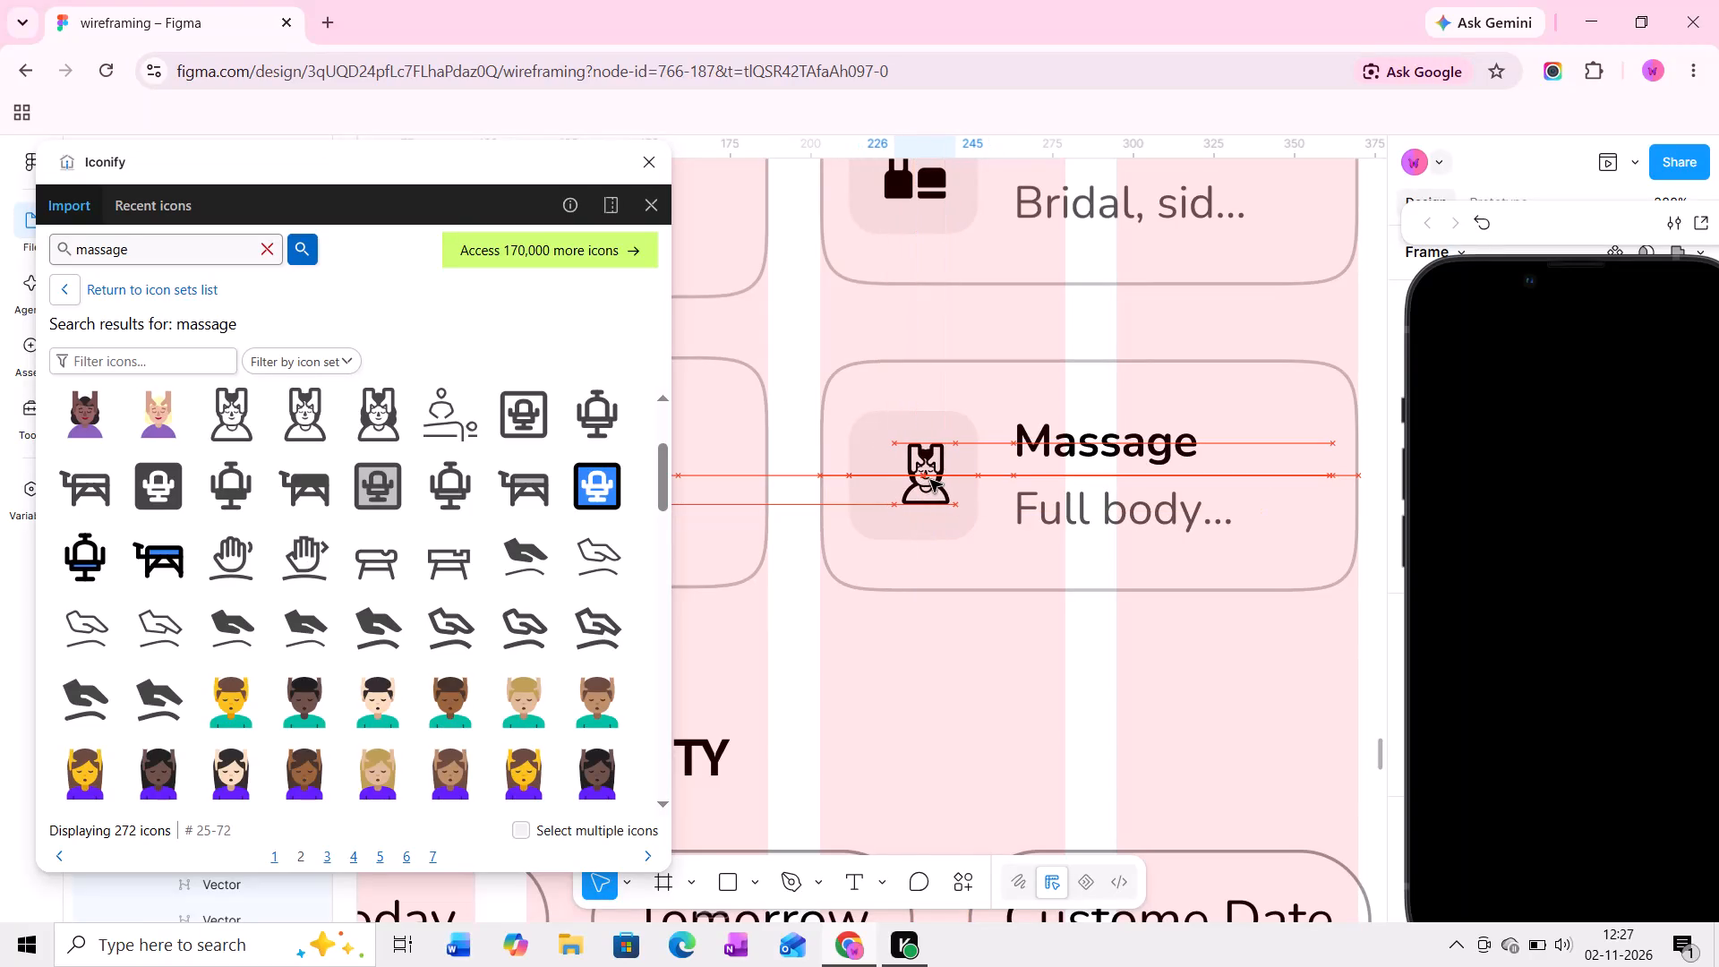
pyautogui.keyDown('ctrl'); pyautogui.scroll(-2, 934, 480); pyautogui.keyUp('ctrl')
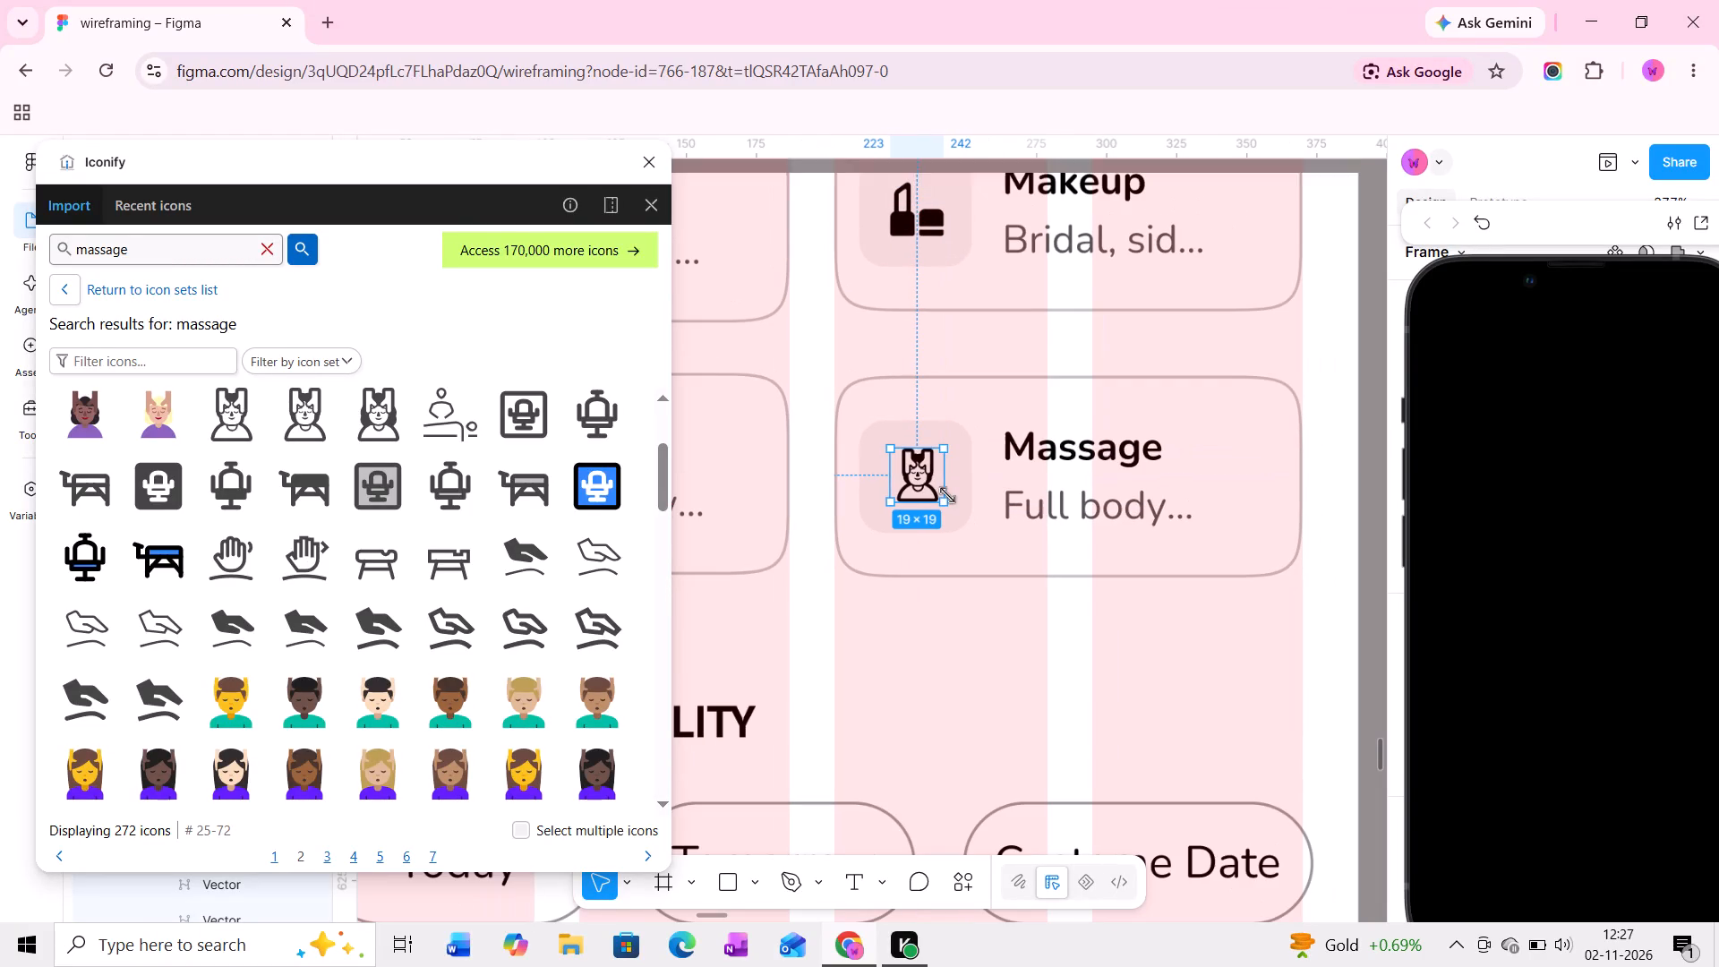
pyautogui.click(943, 503)
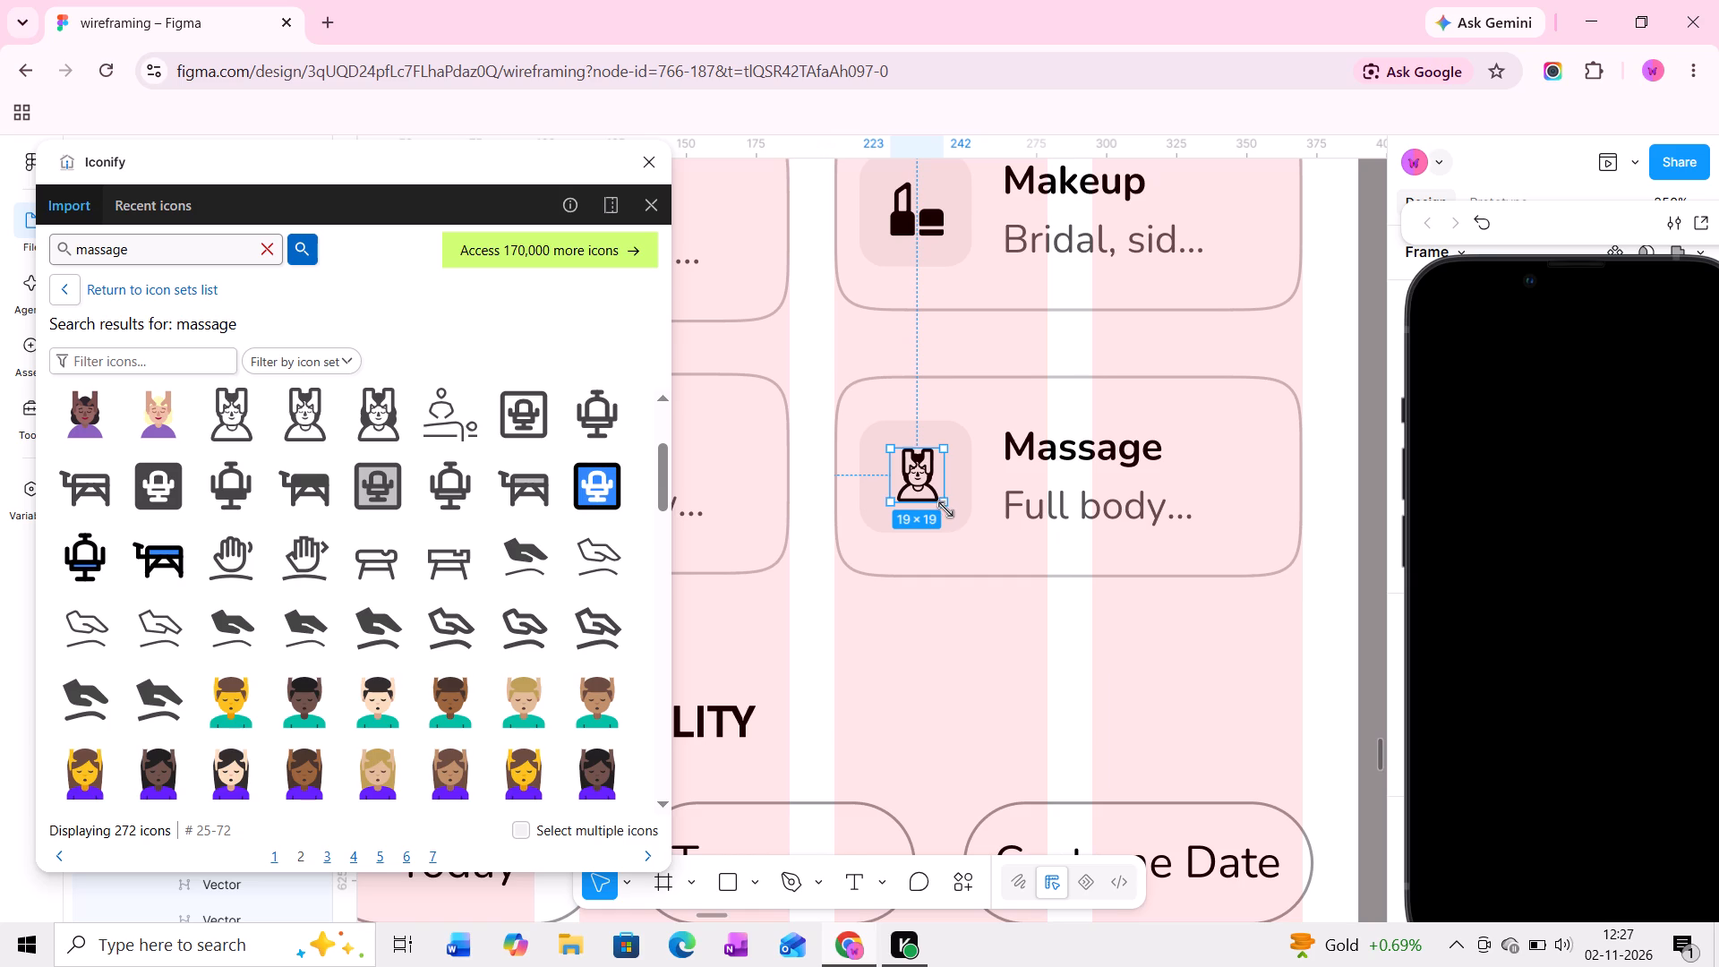
pyautogui.keyDown('ctrl'); pyautogui.scroll(12, 931, 491); pyautogui.keyUp('ctrl')
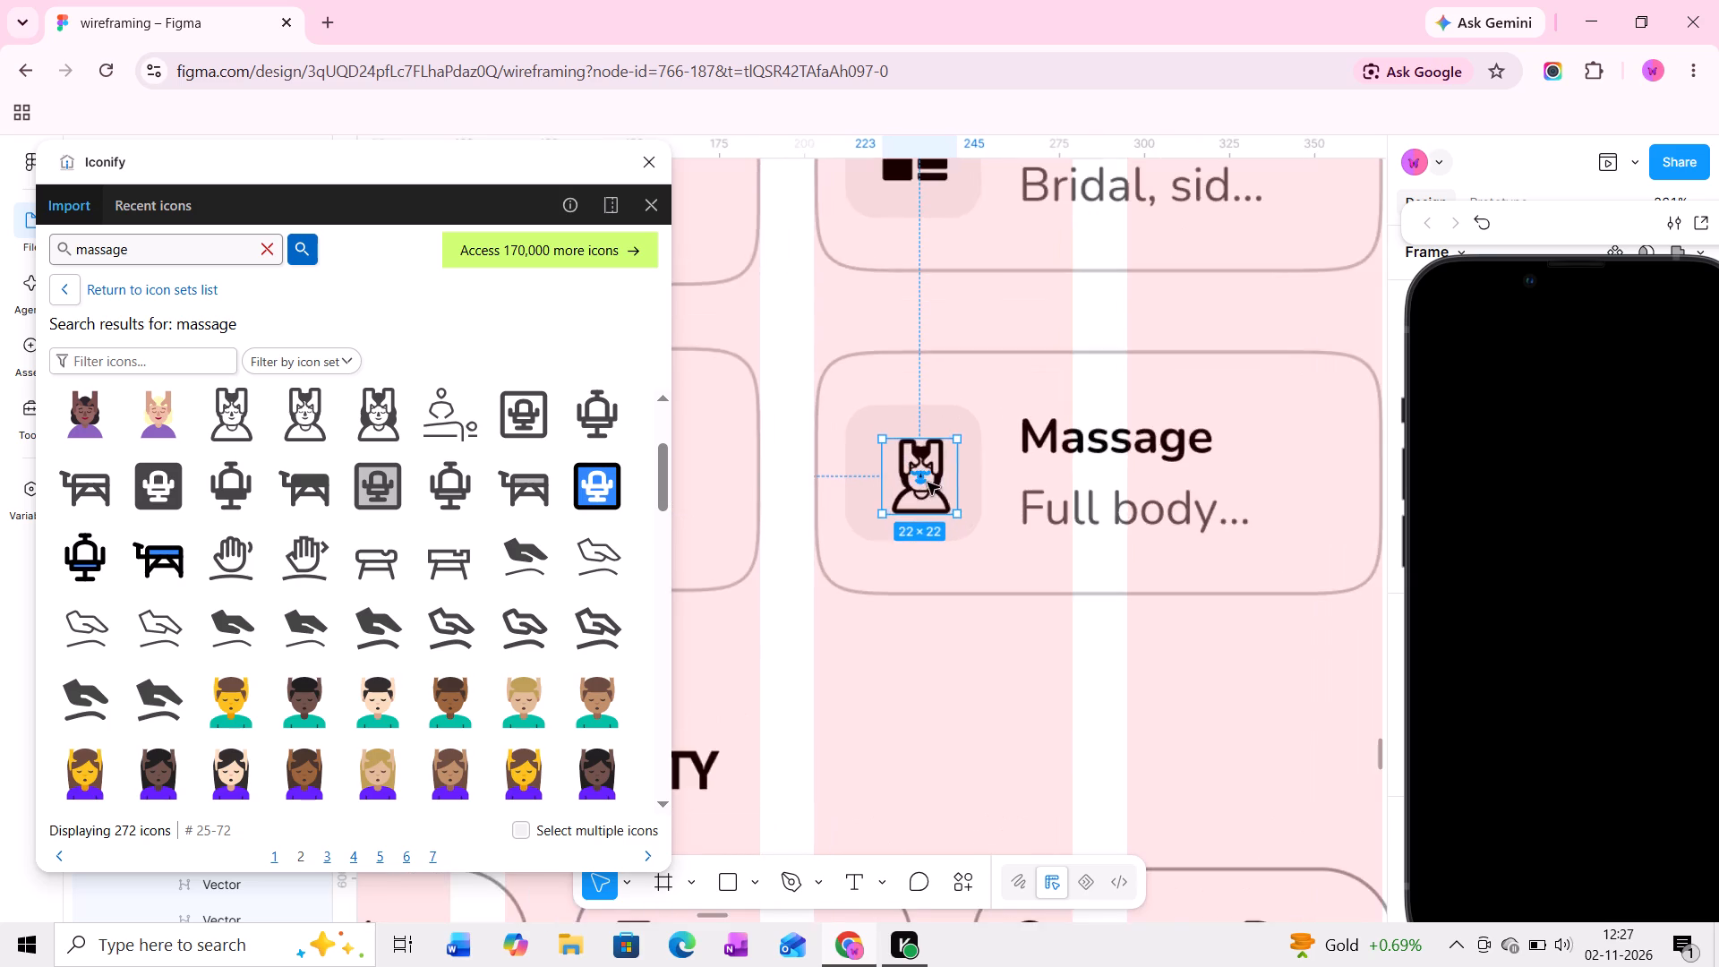
pyautogui.moveTo(927, 479); pyautogui.dragTo(911, 471)
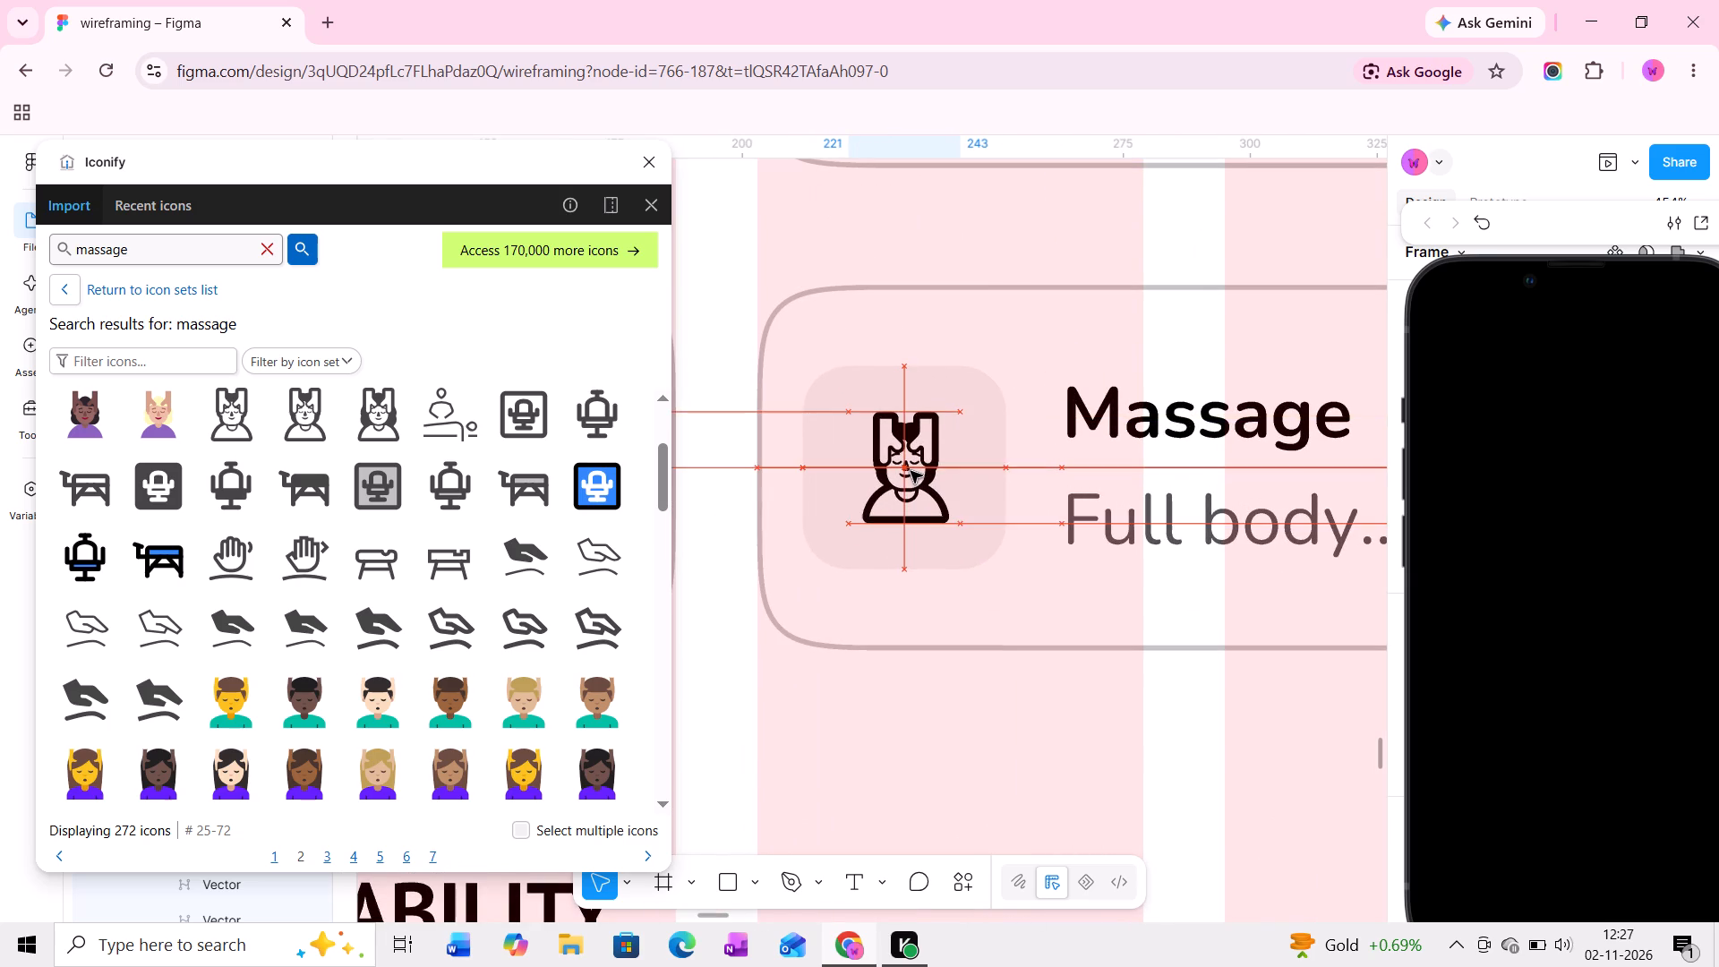
pyautogui.moveTo(911, 471); pyautogui.dragTo(911, 474)
# Pull the stray nail icon's vectors from between the Nail & Spa and Makeup cards onto the empty canvas and delete them.
pyautogui.keyDown('ctrl'); pyautogui.scroll(-10, 1039, 378); pyautogui.keyUp('ctrl')
pyautogui.moveTo(1042, 390); pyautogui.dragTo(1005, 607, button='middle')
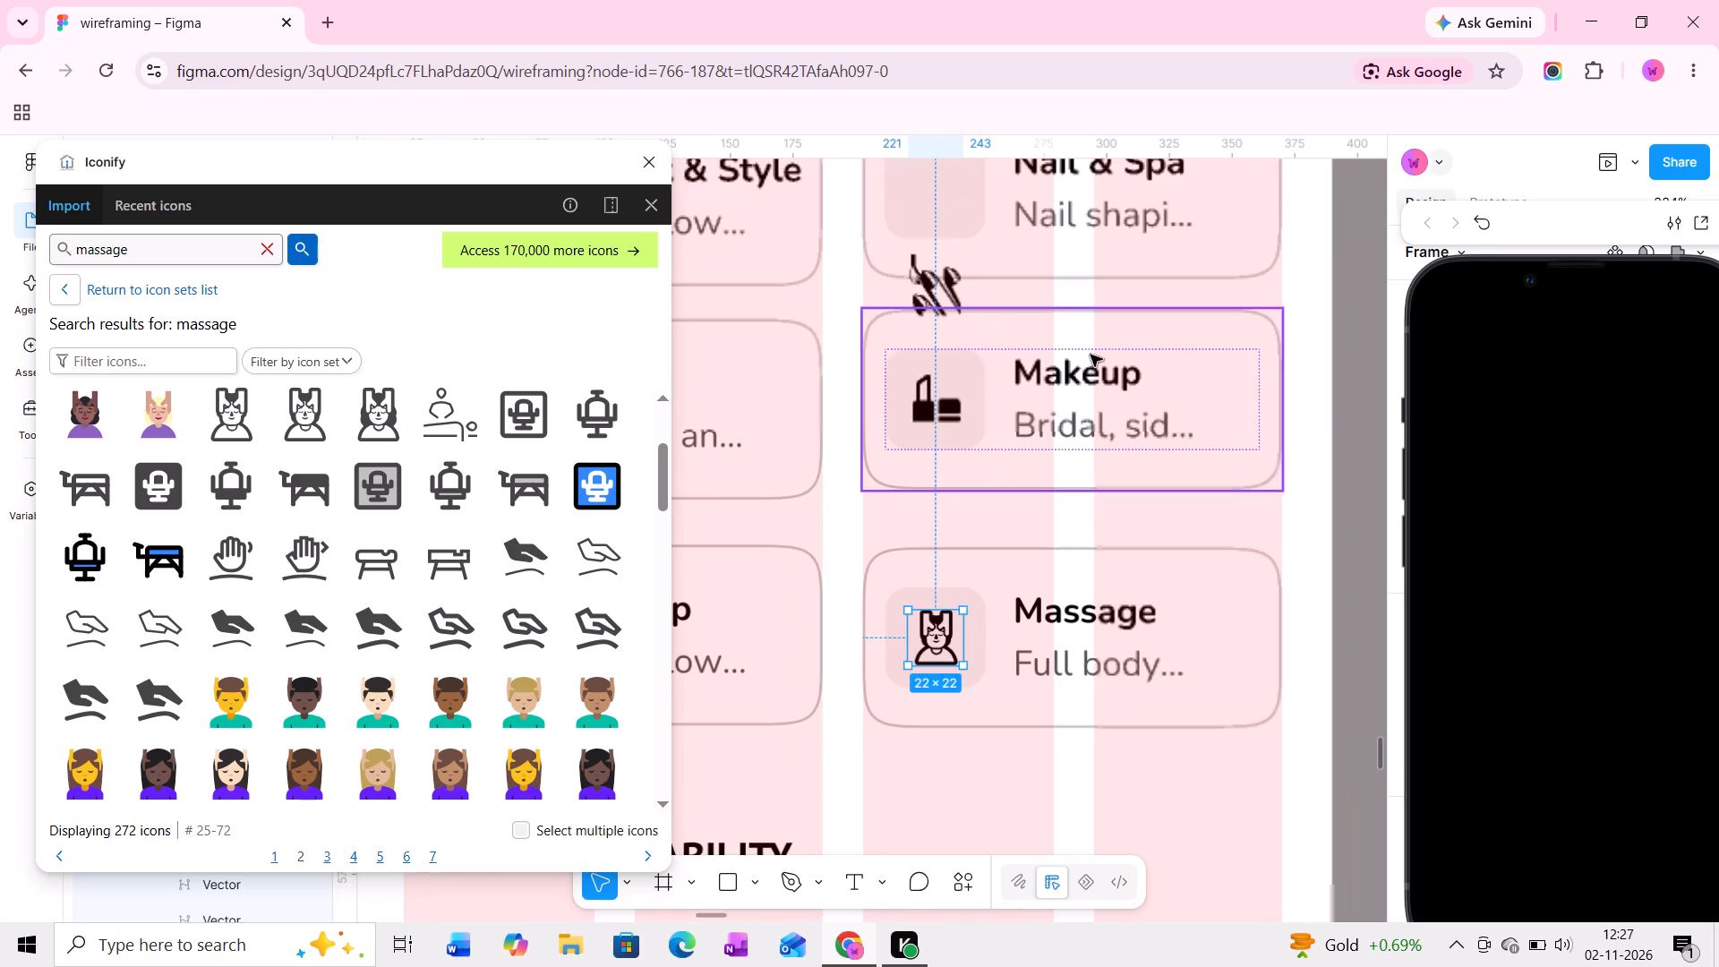
pyautogui.moveTo(1079, 365); pyautogui.dragTo(935, 481, button='middle')
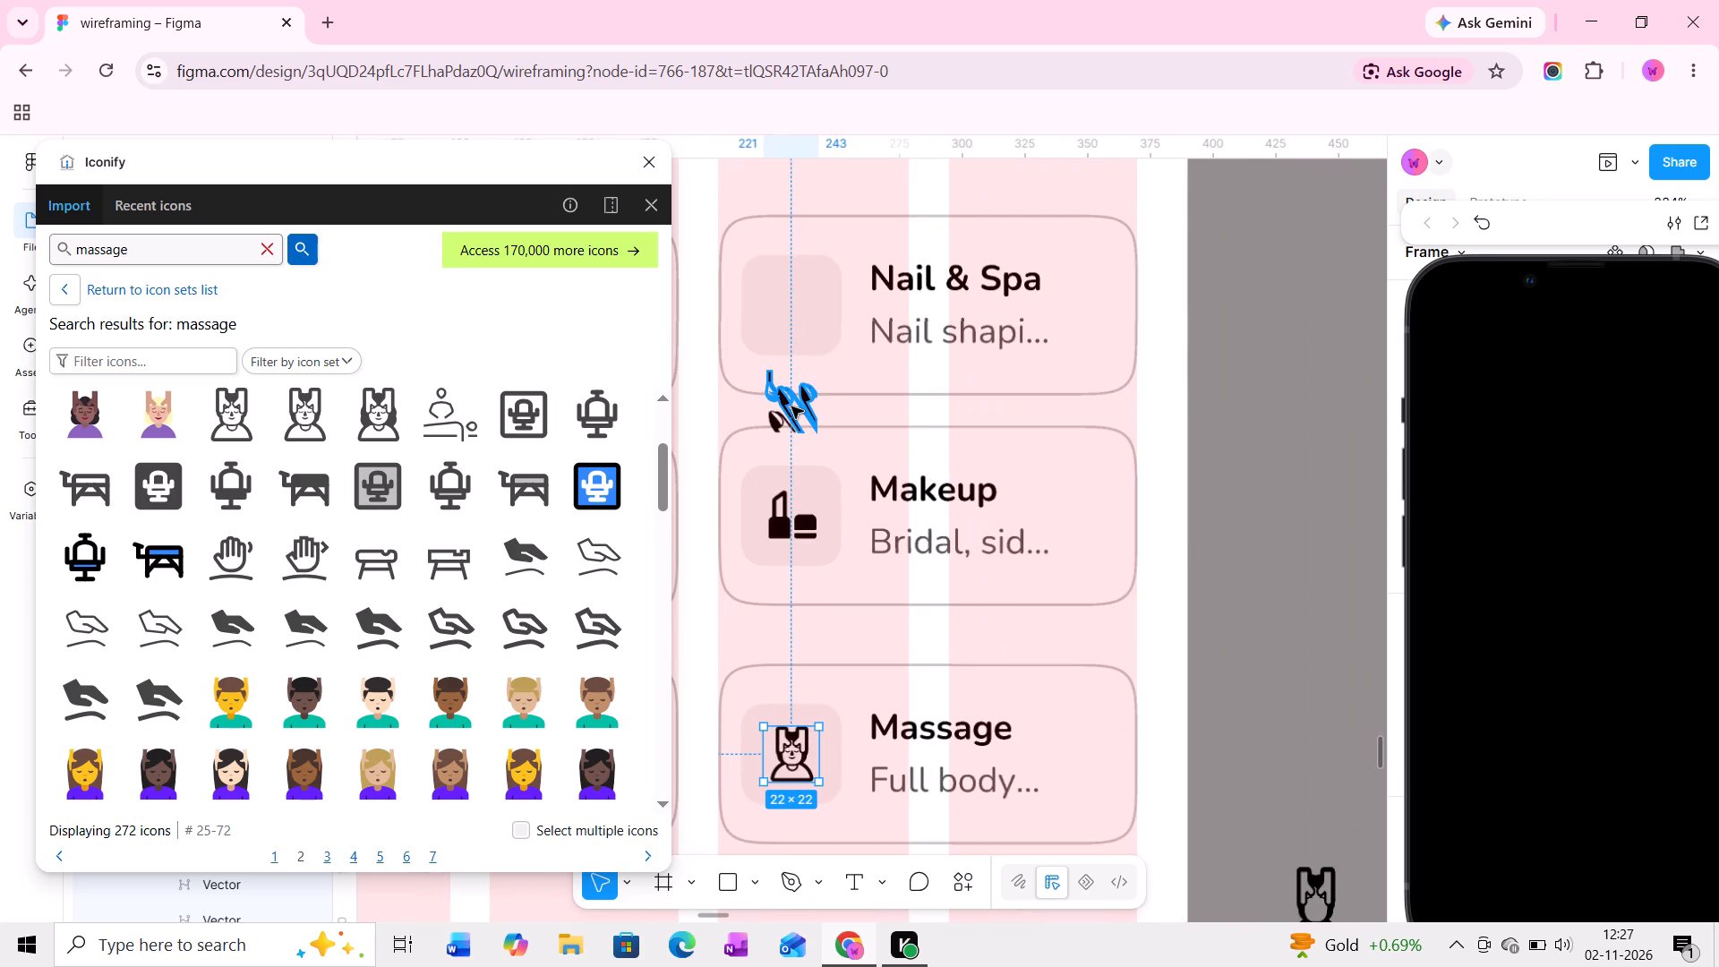
pyautogui.click(791, 406)
pyautogui.keyDown('shift'); pyautogui.click(777, 419); pyautogui.keyUp('shift')
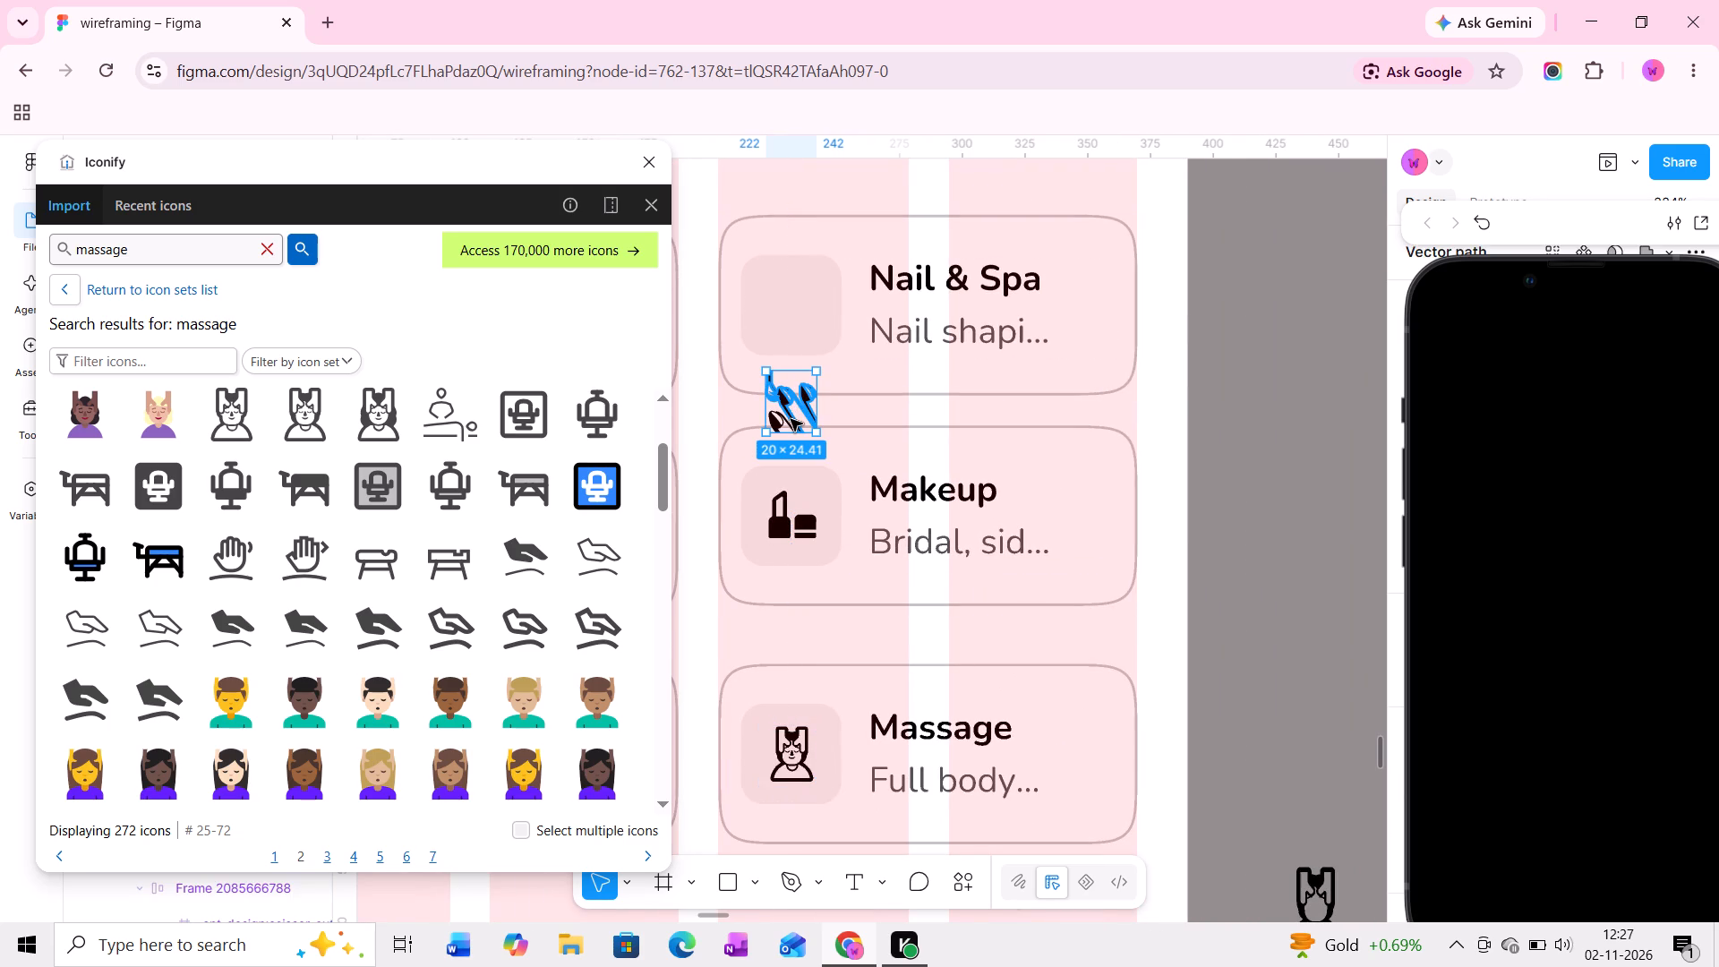
pyautogui.moveTo(793, 417); pyautogui.dragTo(1221, 418)
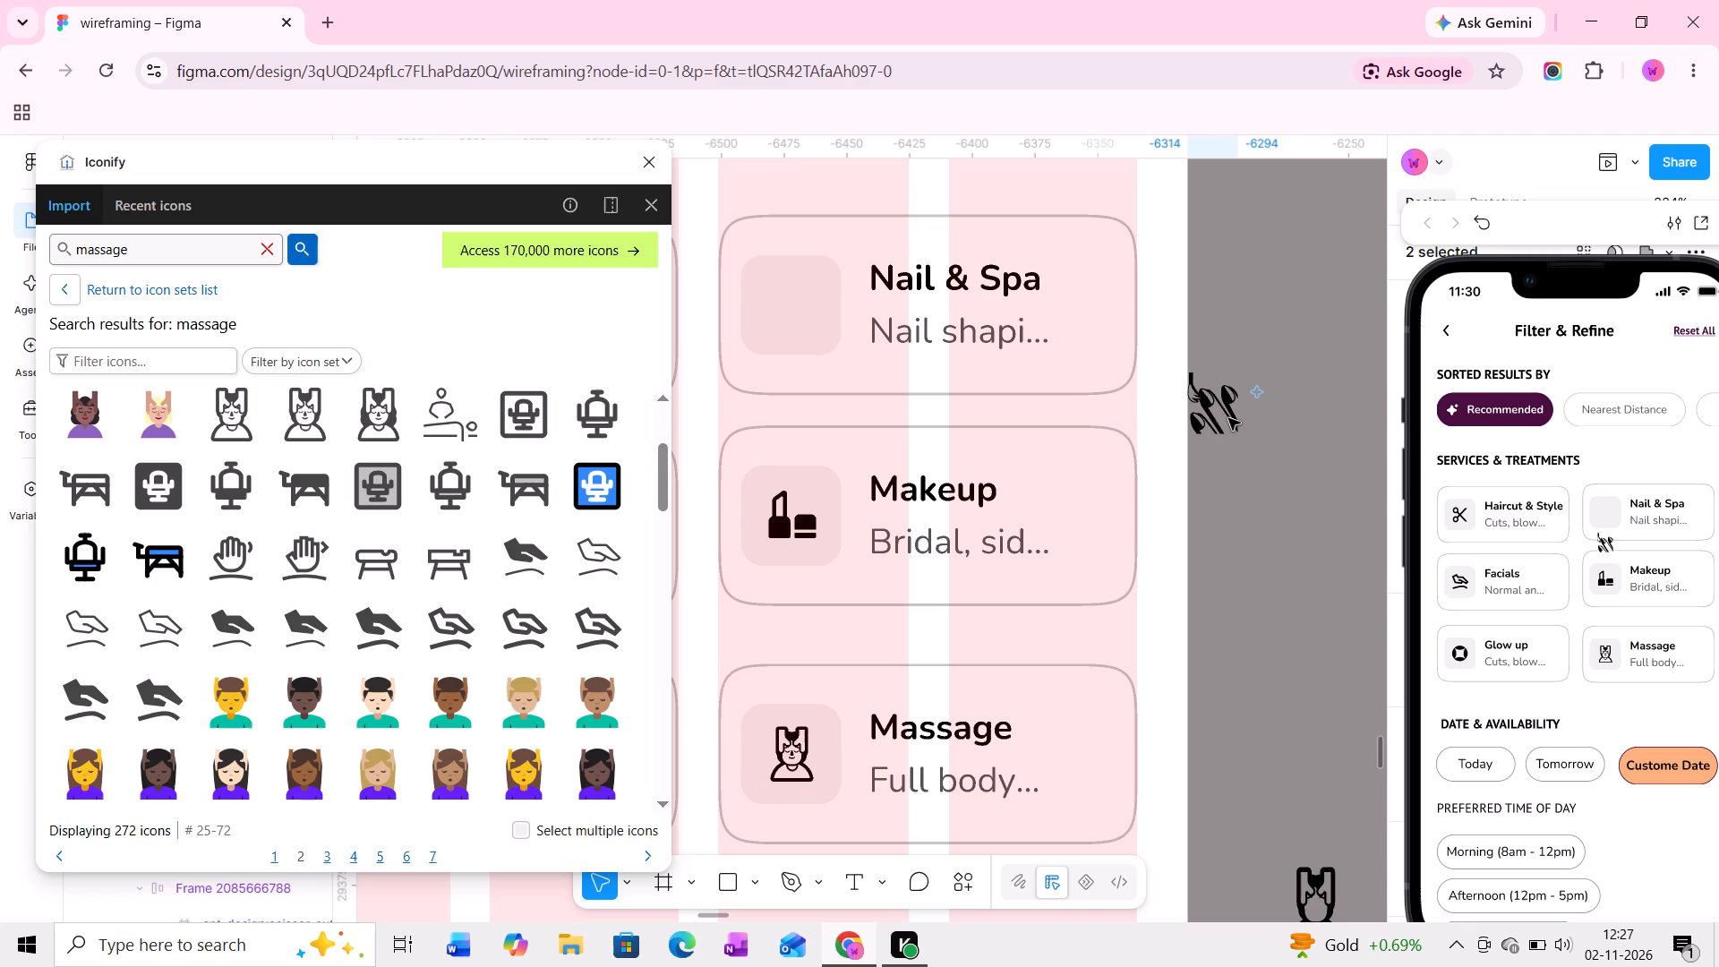
pyautogui.press('Delete')
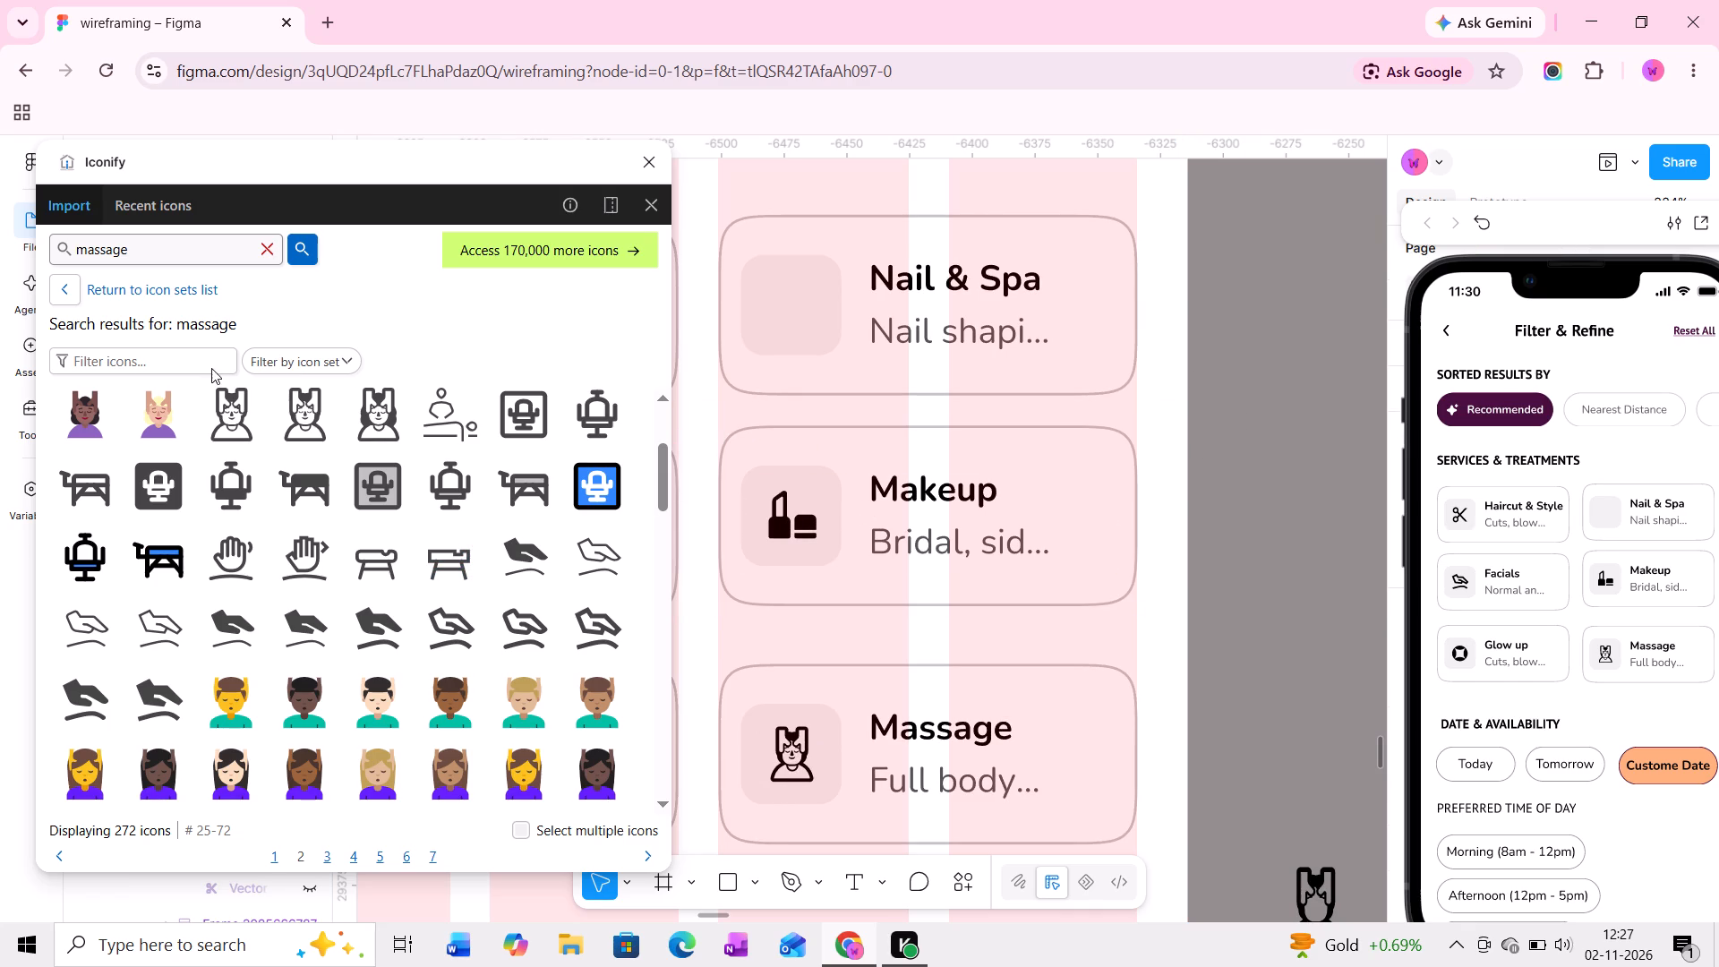
# Replace the massage query with a search of the Iconify library for "nail paint".
pyautogui.click(267, 250)
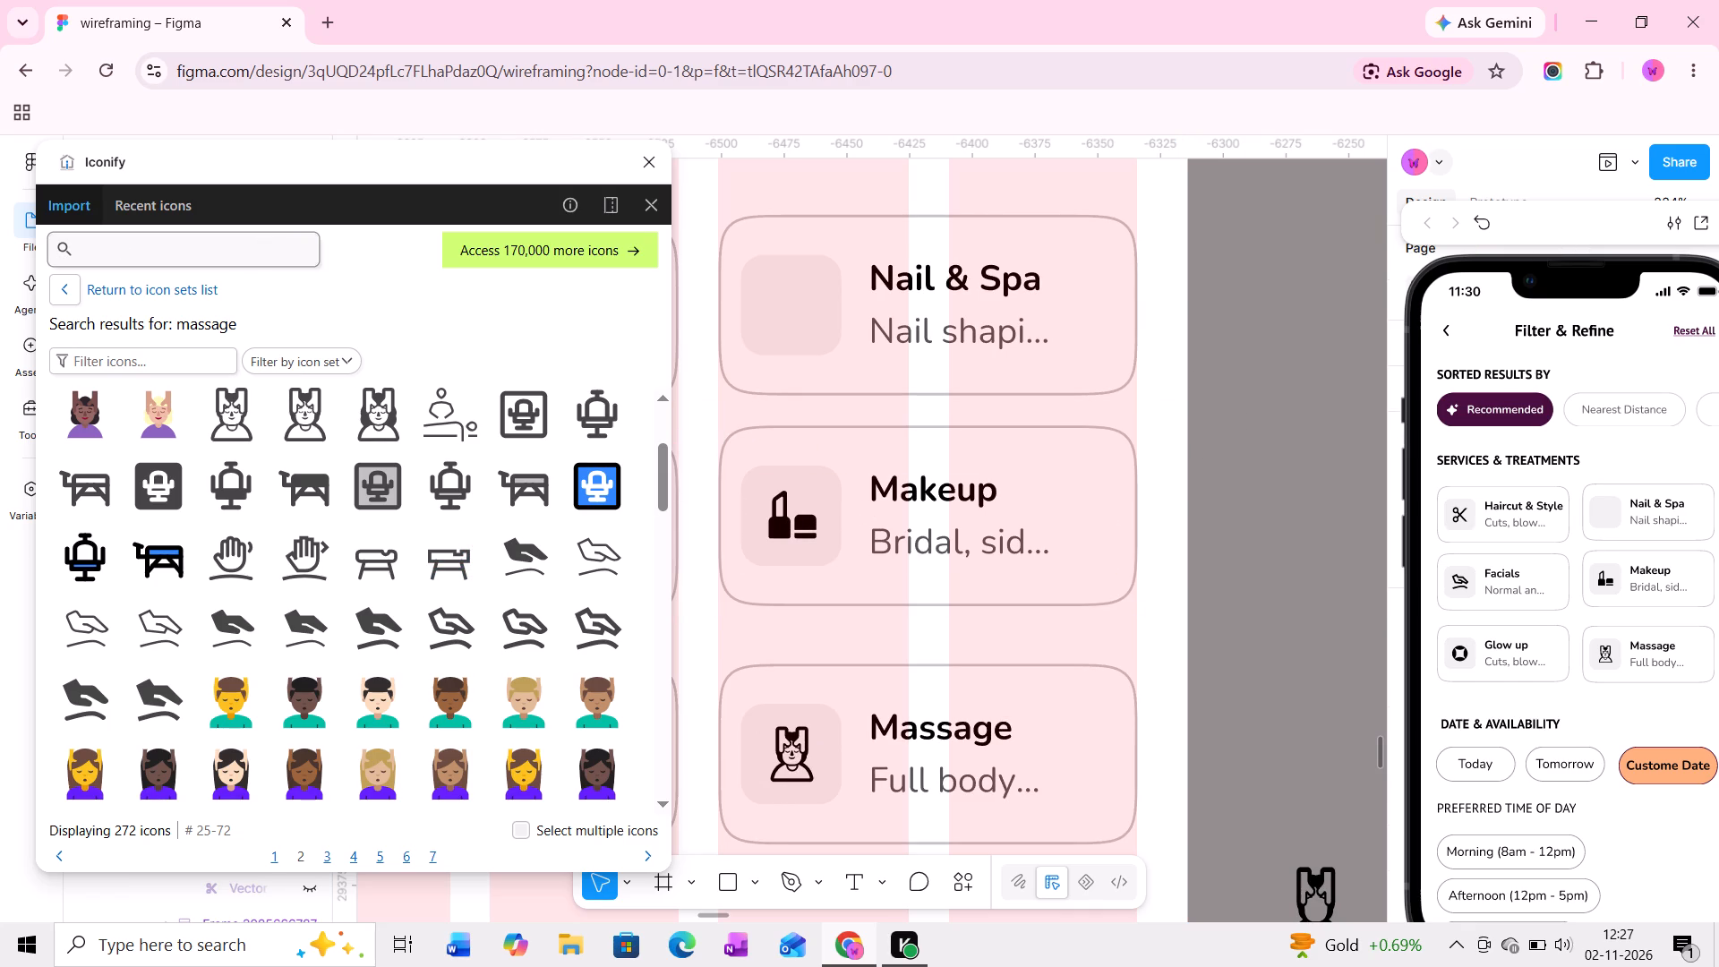
pyautogui.write('na')
pyautogui.press('i')
pyautogui.press('l')
pyautogui.press('space')
pyautogui.press('p')
pyautogui.press('a')
pyautogui.press('i')
pyautogui.press('n')
pyautogui.press('t')
pyautogui.press('Return')
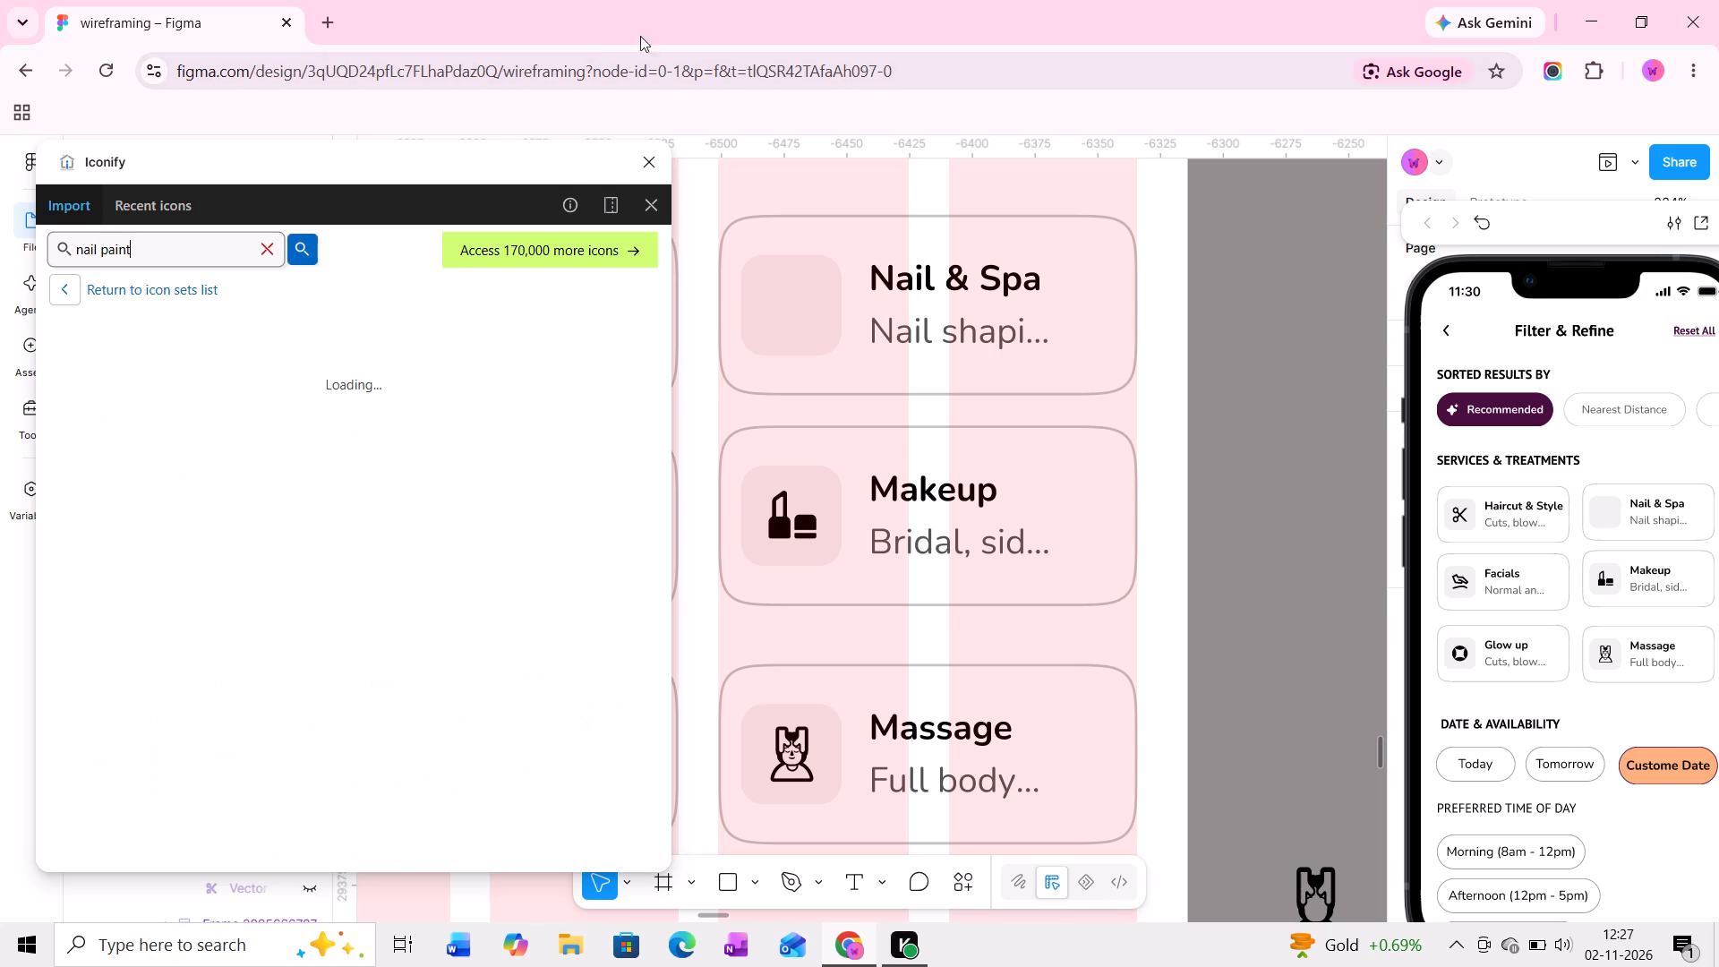
# Look through the "nail paint" results for an icon that suits the empty Nail & Spa tile.
pyautogui.scroll(-1, 272, 558)
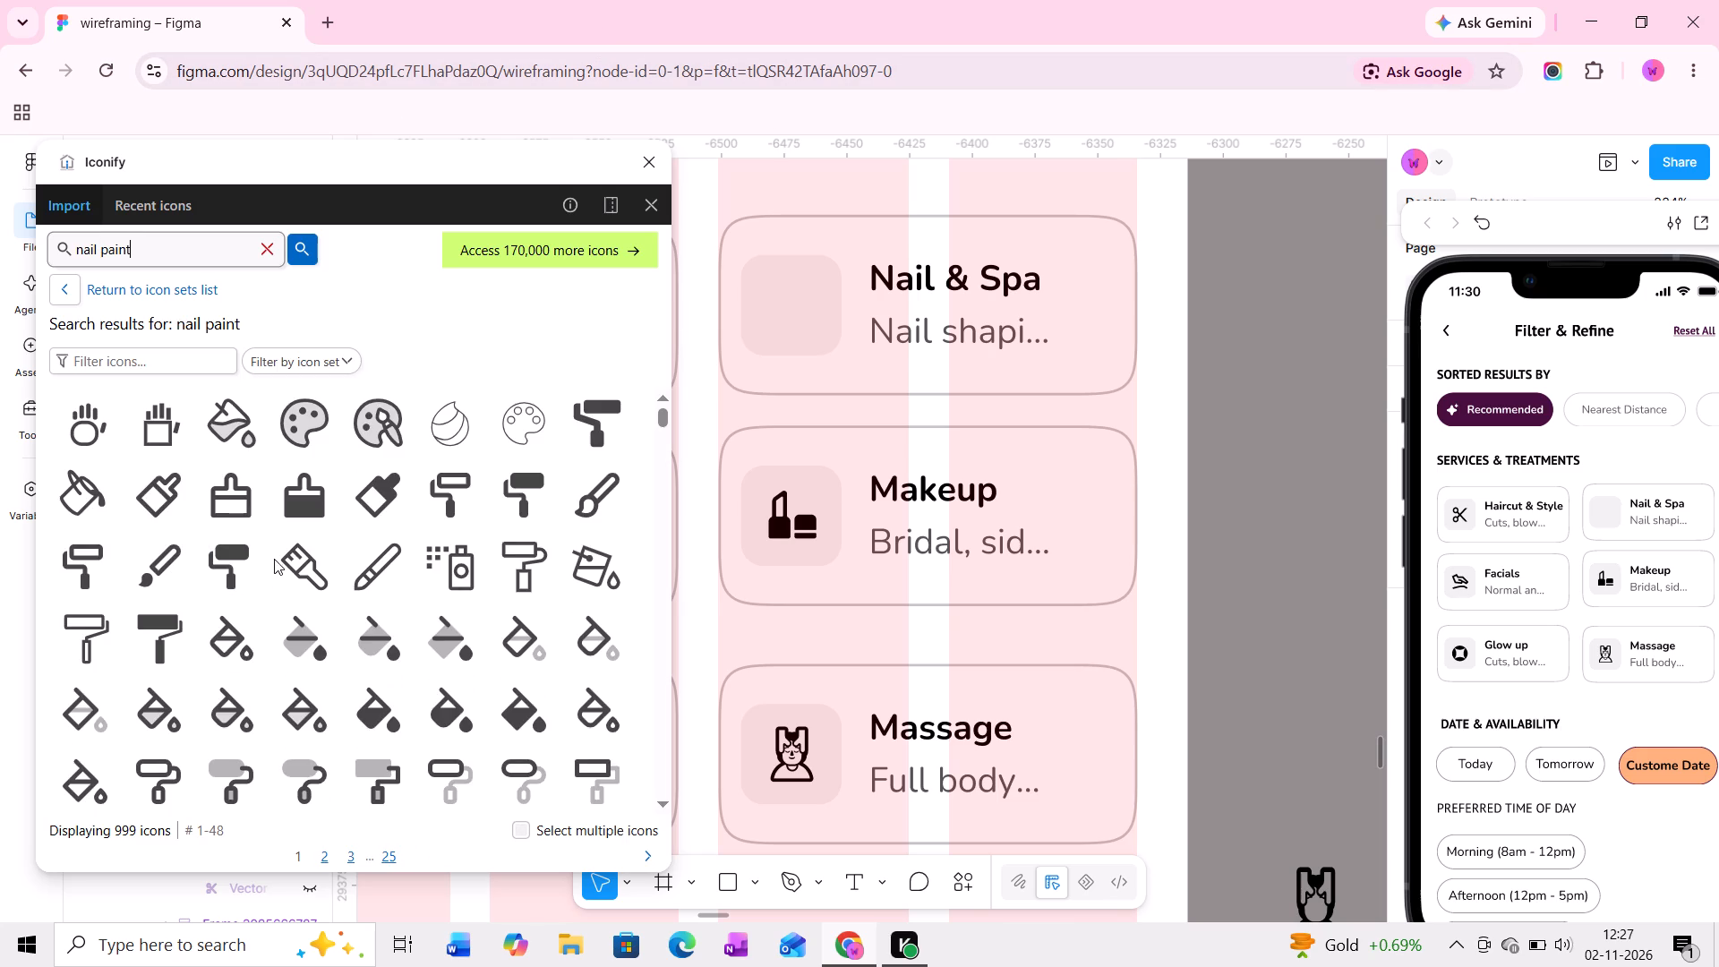
pyautogui.scroll(-6, 274, 559)
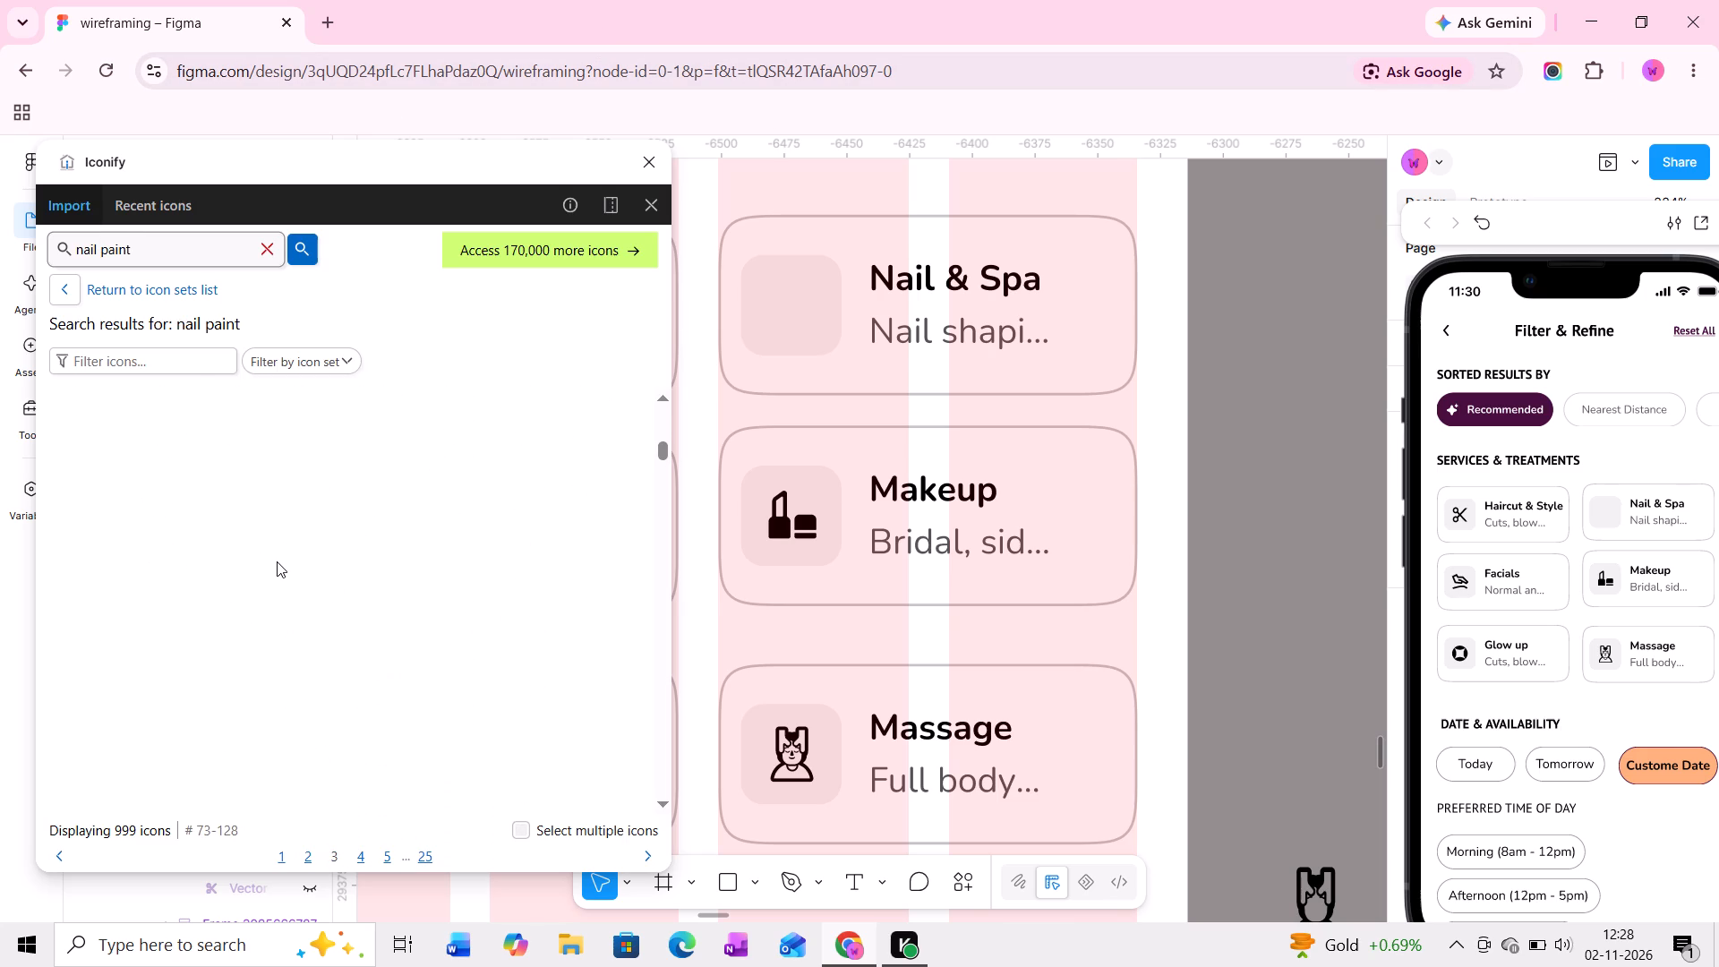
pyautogui.scroll(1, 277, 561)
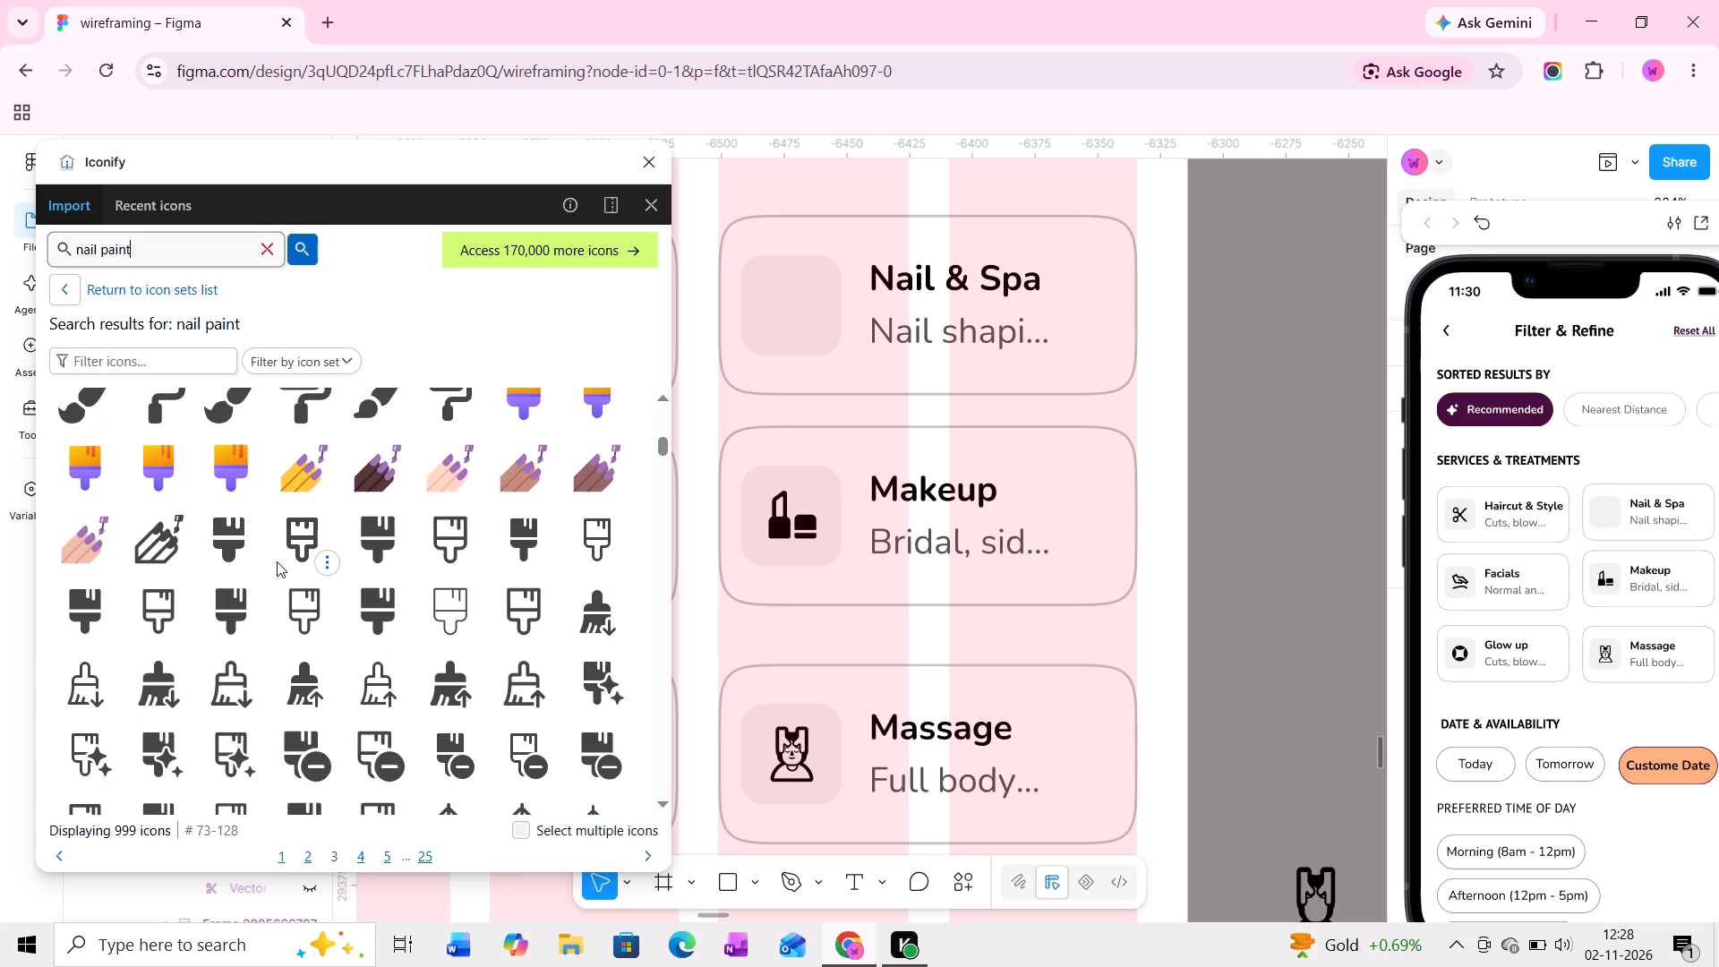
pyautogui.scroll(3, 273, 561)
pyautogui.scroll(-7, 273, 561)
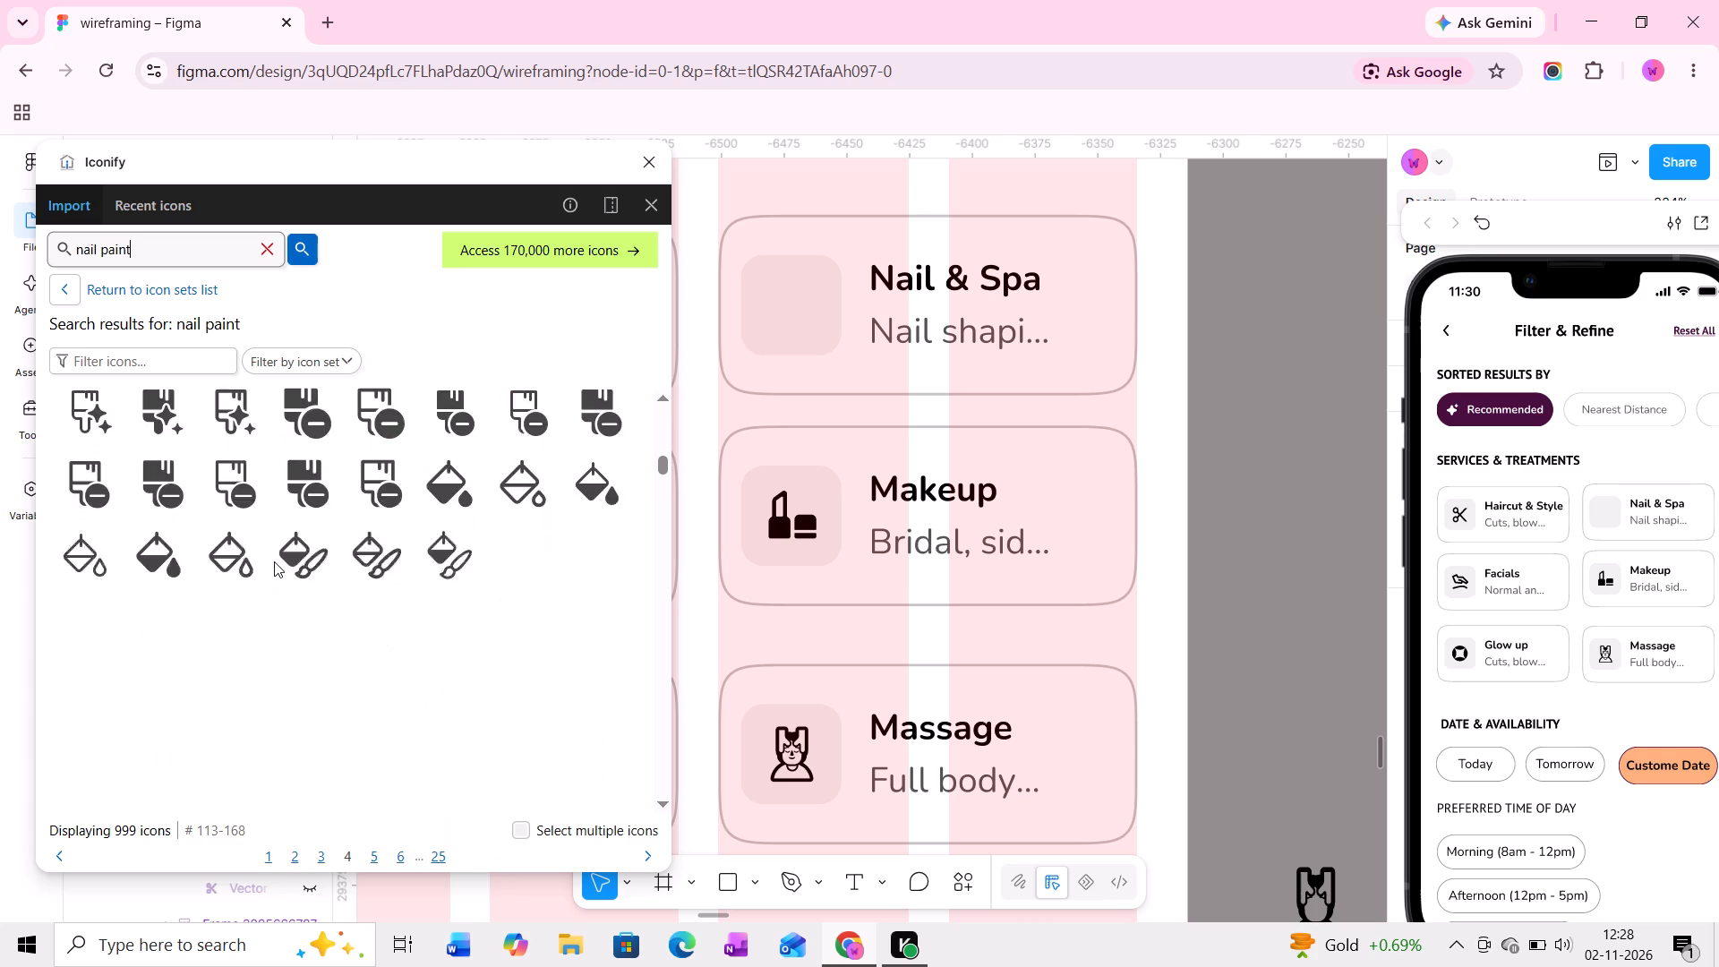
pyautogui.scroll(-5, 274, 561)
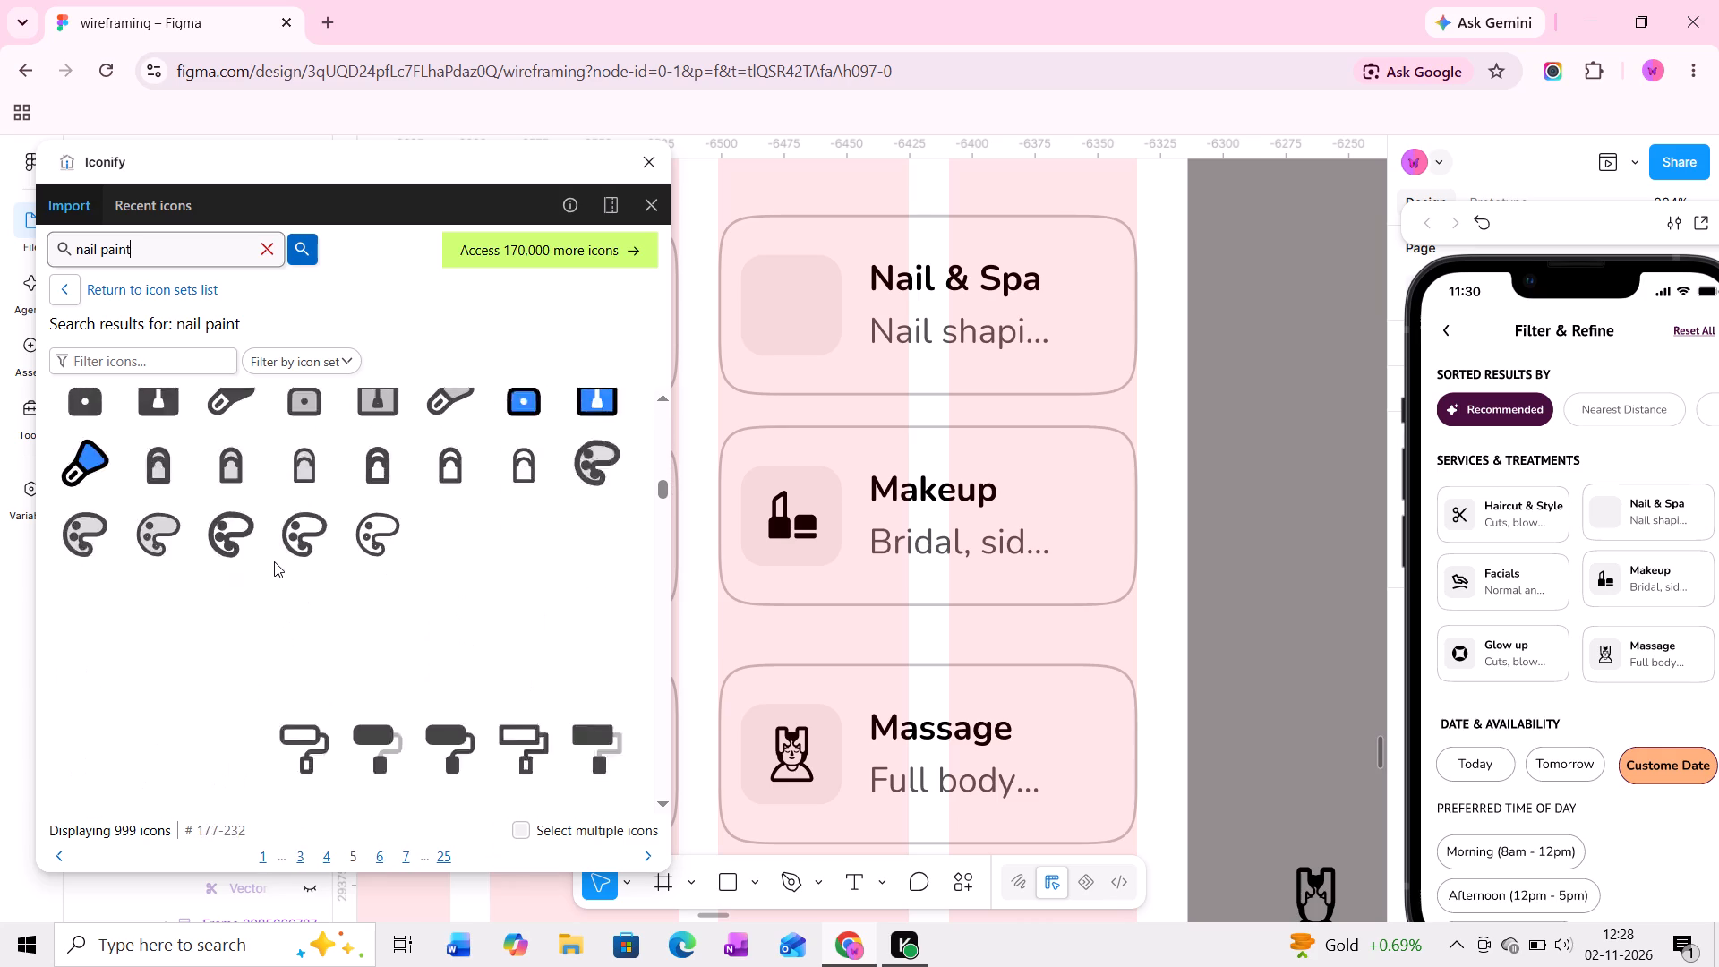
pyautogui.scroll(8, 274, 561)
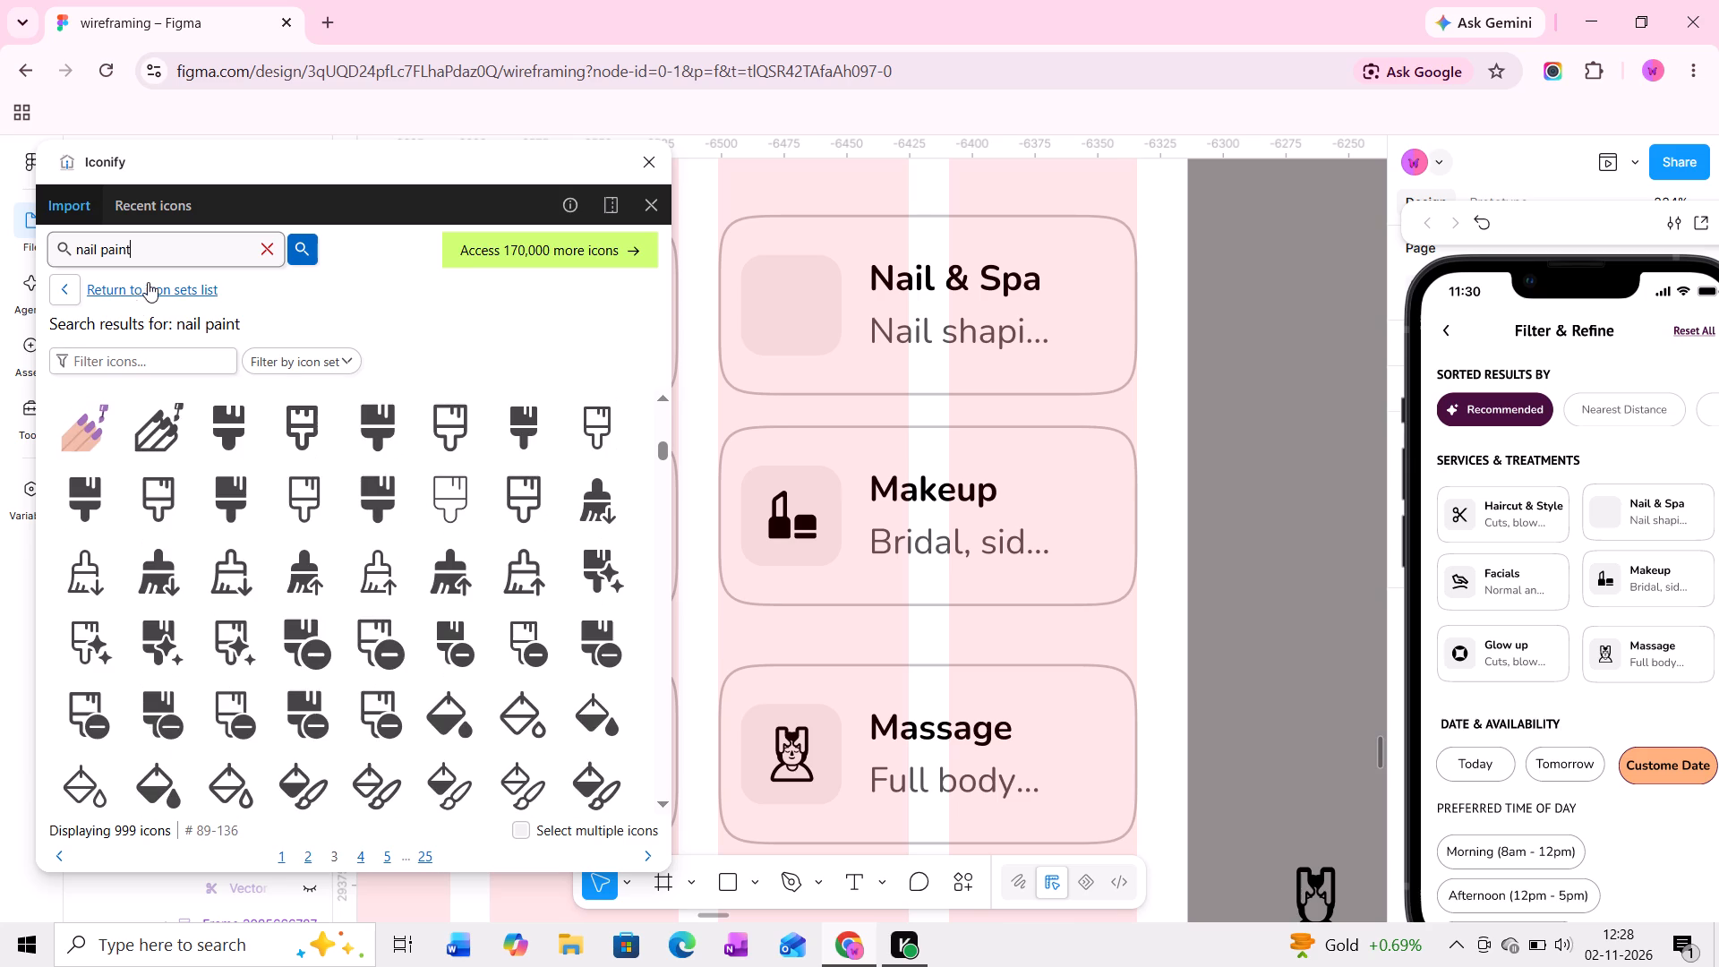
# Search the icon library for "nails" and look over the first results for a Nail & Spa icon.
pyautogui.press('BackSpace')
pyautogui.press('BackSpace')
pyautogui.press('BackSpace')
pyautogui.press('BackSpace')
pyautogui.press('BackSpace')
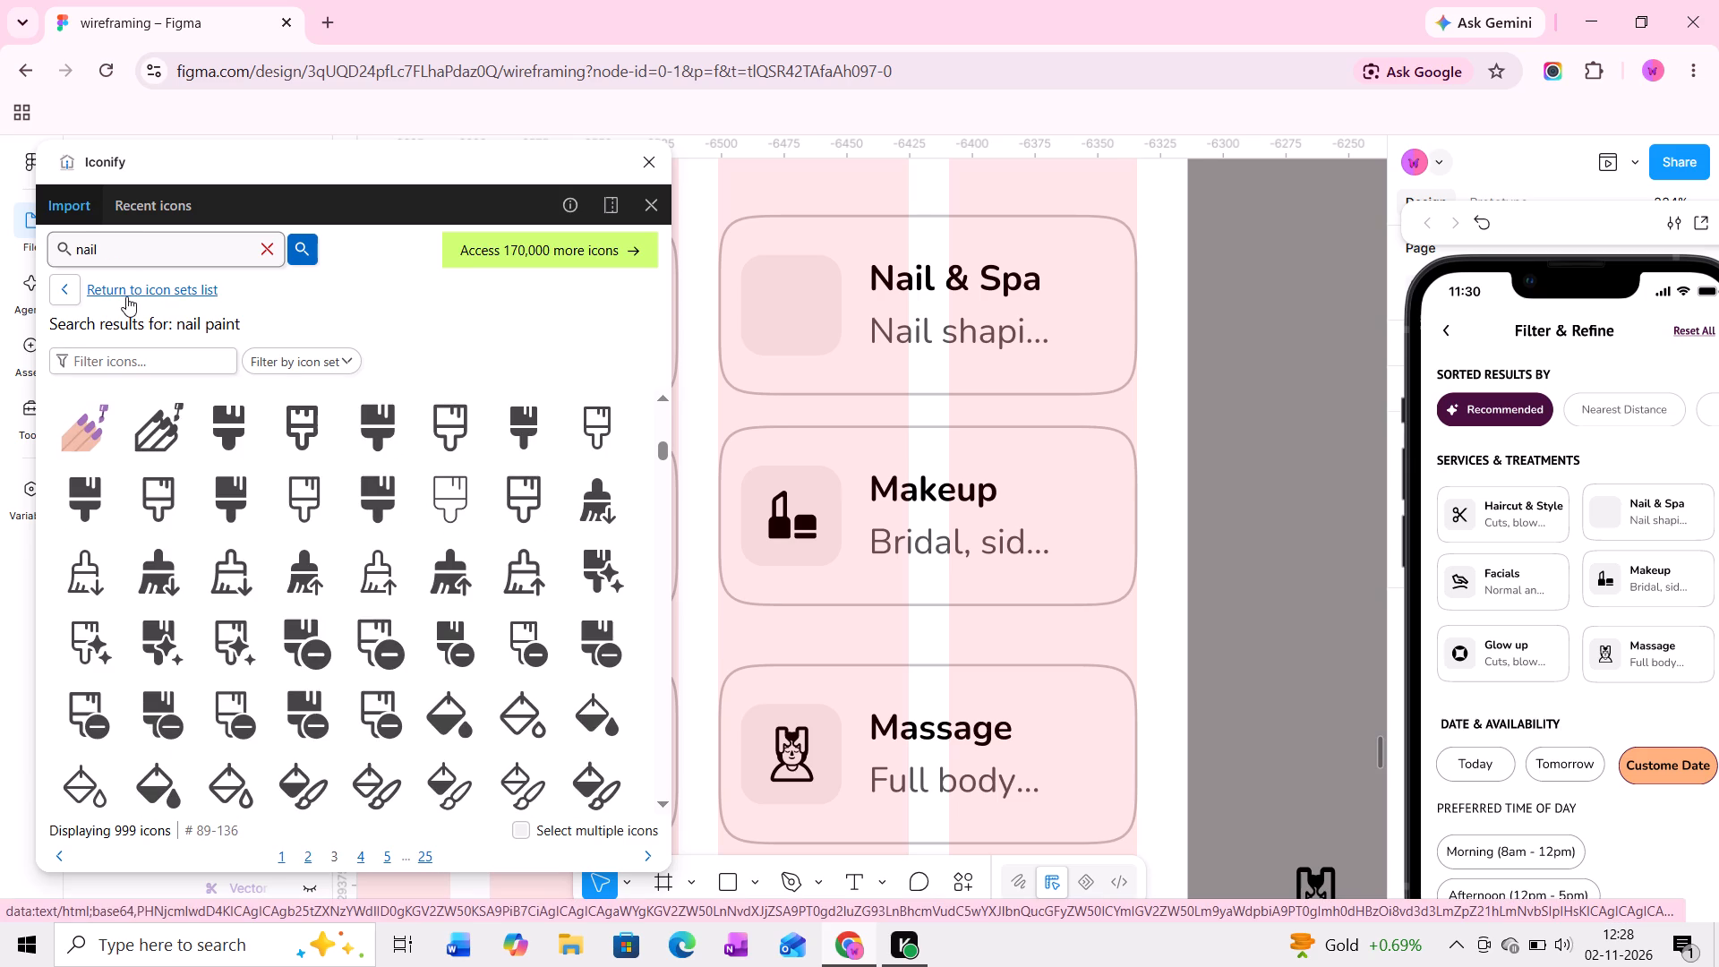
pyautogui.press('BackSpace')
pyautogui.press('s')
pyautogui.press('Return')
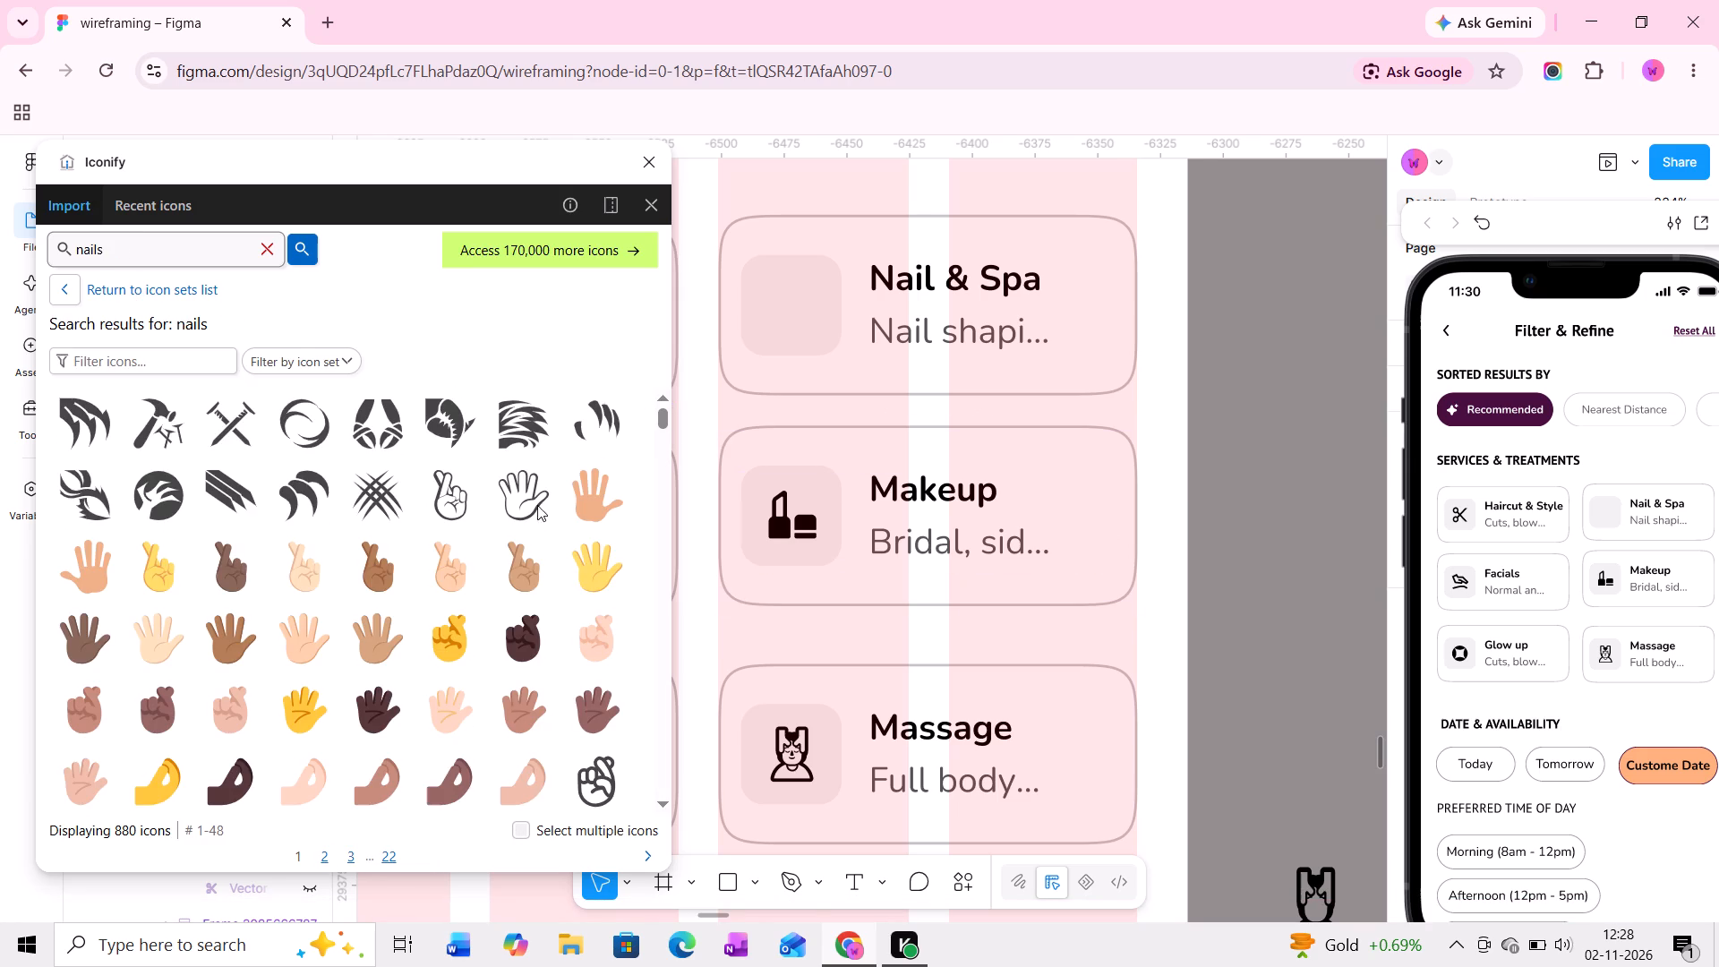
pyautogui.scroll(-2, 482, 564)
pyautogui.scroll(2, 477, 567)
pyautogui.scroll(-1, 477, 567)
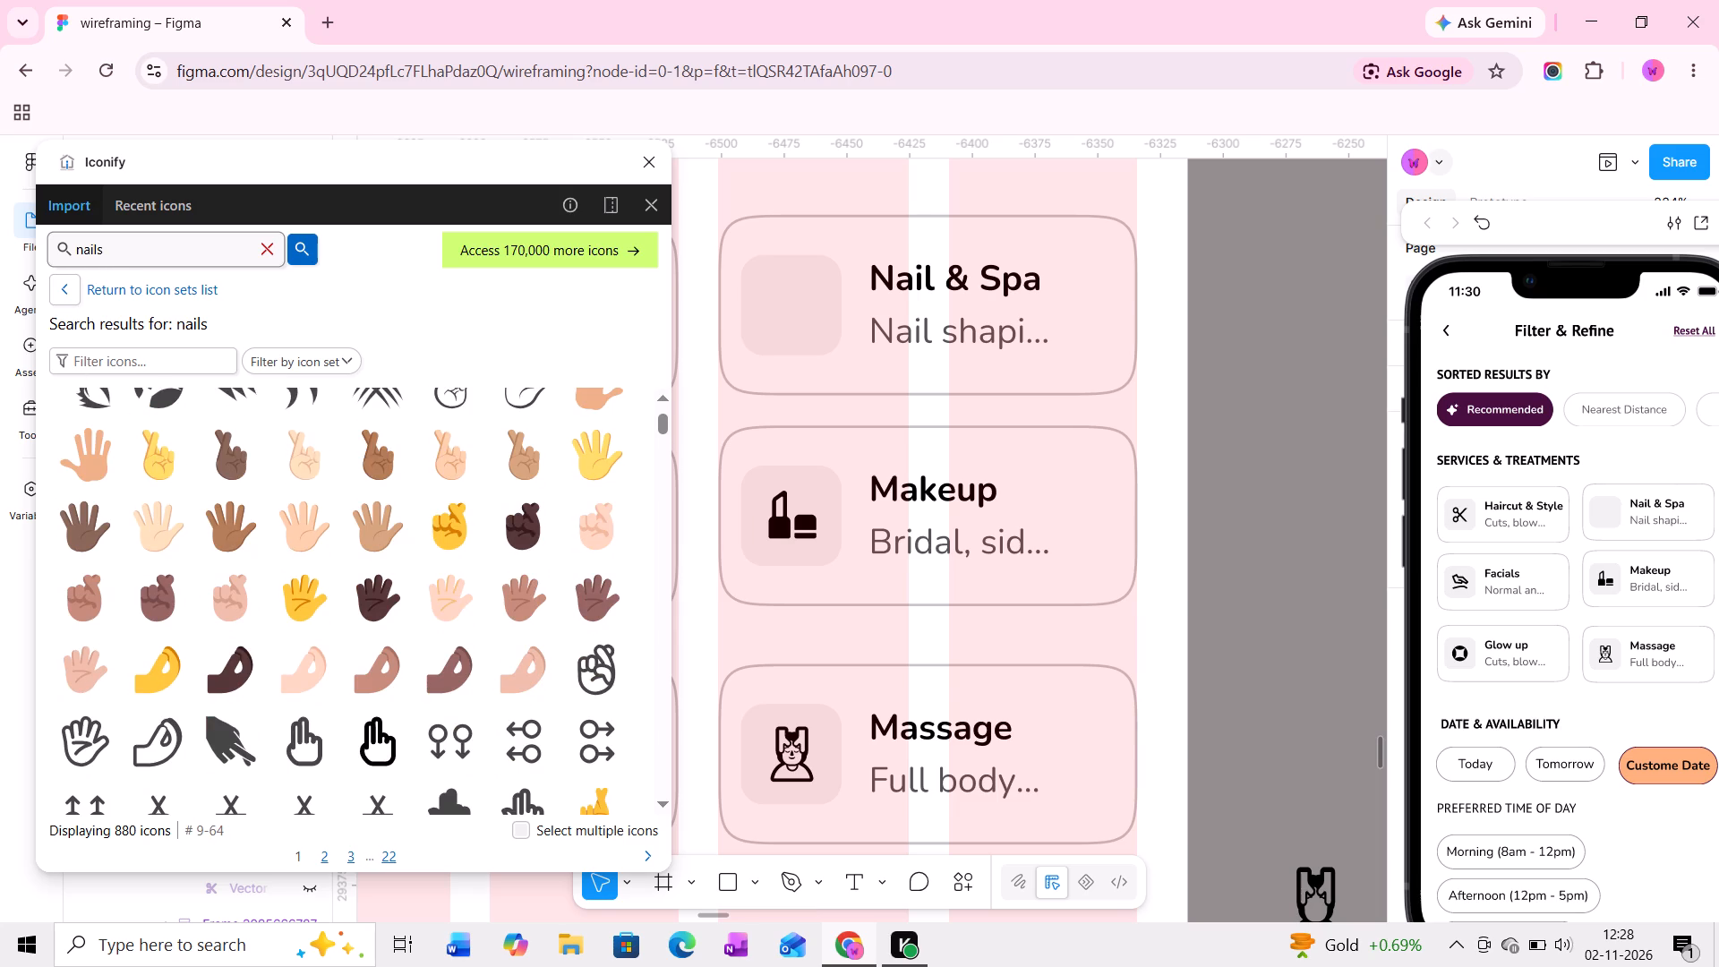
# Search the icon library for the single word "nailpaint".
pyautogui.press('BackSpace')
pyautogui.write('paint')
pyautogui.press('Return')
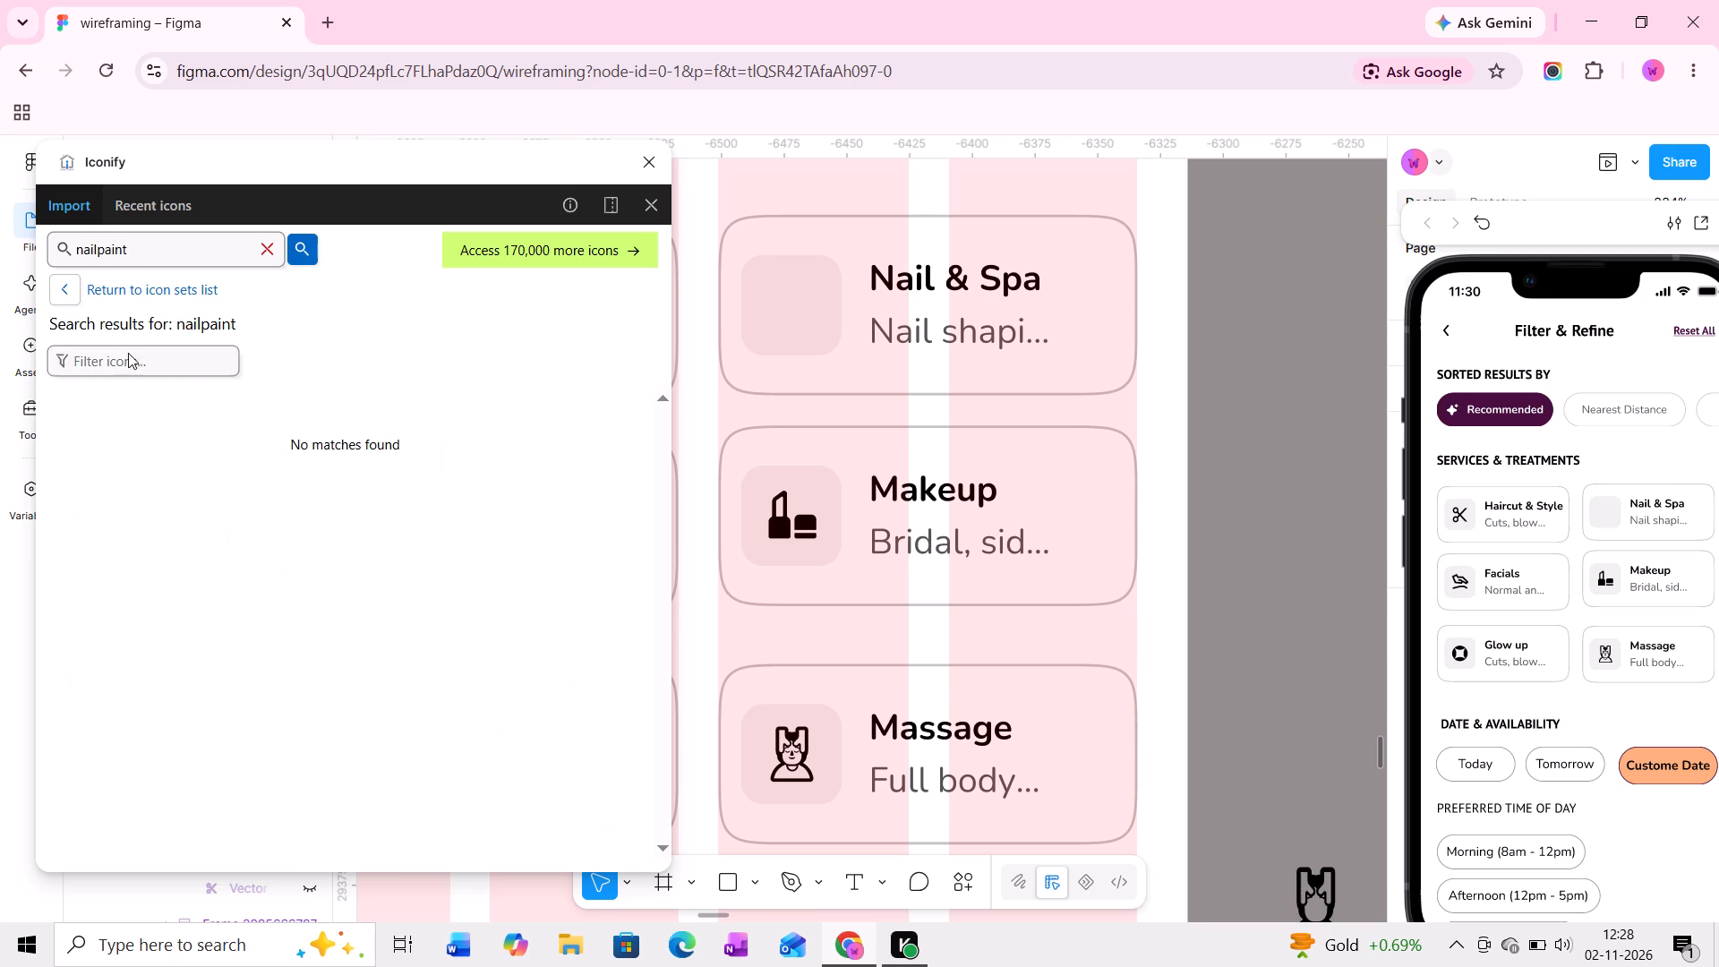
# Search the icon library for "nails paint" as two separate words.
pyautogui.click(137, 251)
pyautogui.press('BackSpace')
pyautogui.press('BackSpace')
pyautogui.press('BackSpace')
pyautogui.press('BackSpace')
pyautogui.press('BackSpace')
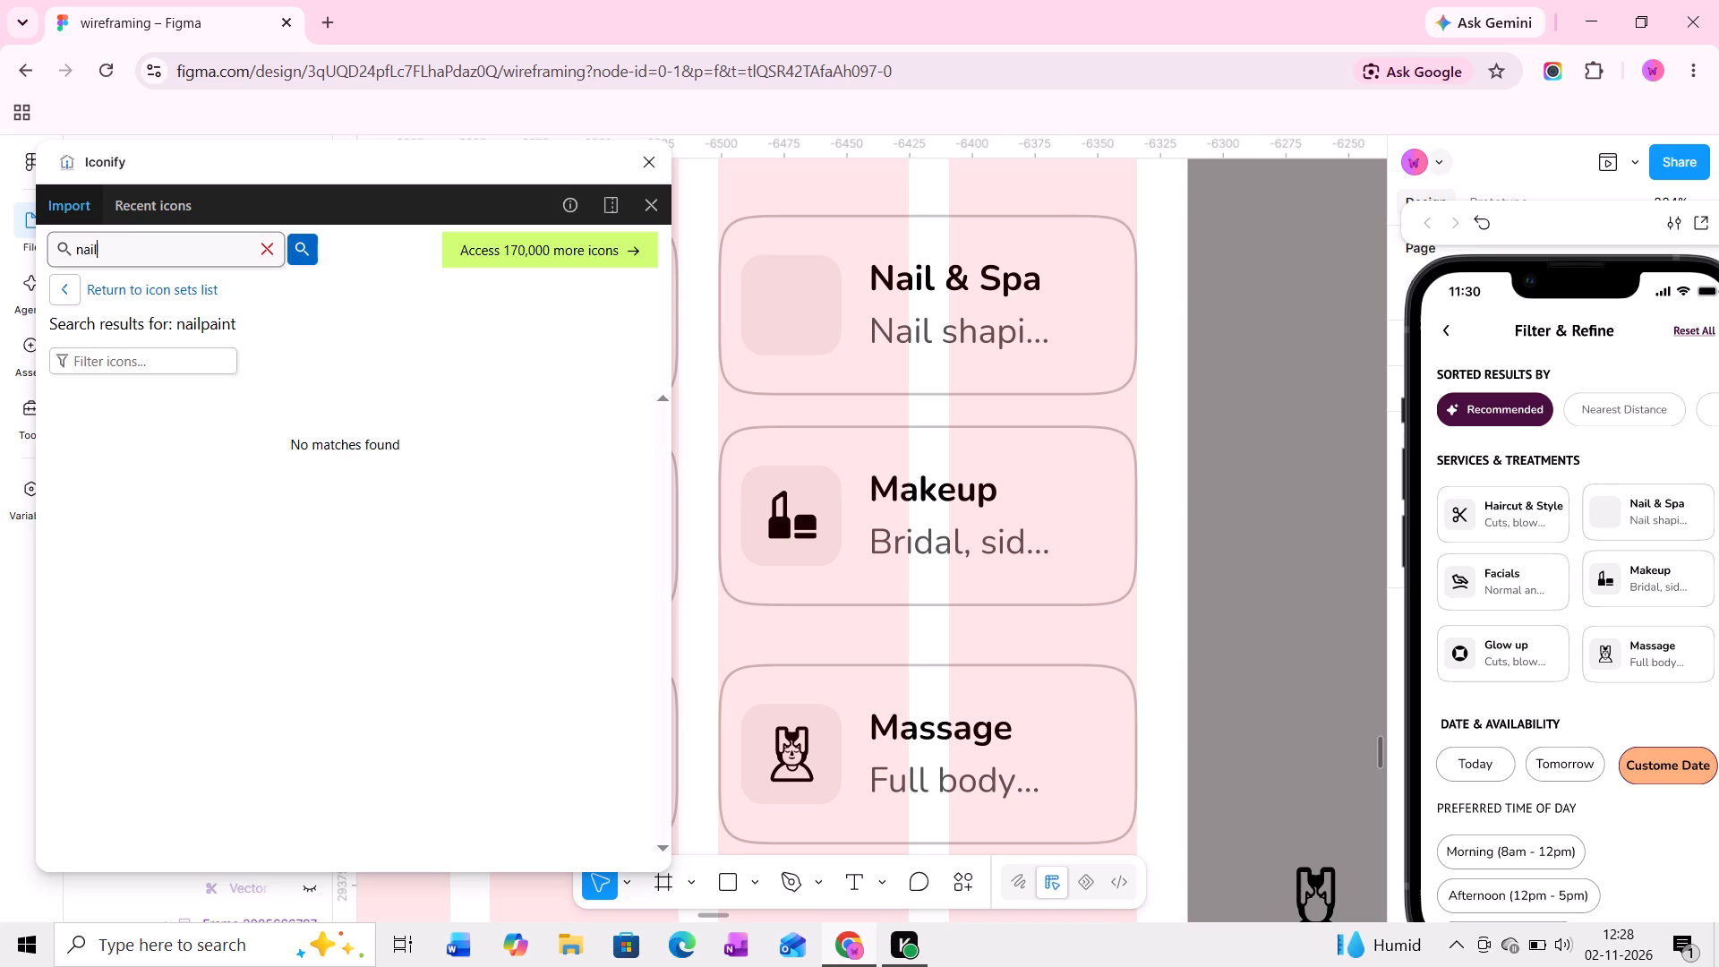
pyautogui.write('s')
pyautogui.press('space')
pyautogui.write('paint')
pyautogui.press('Return')
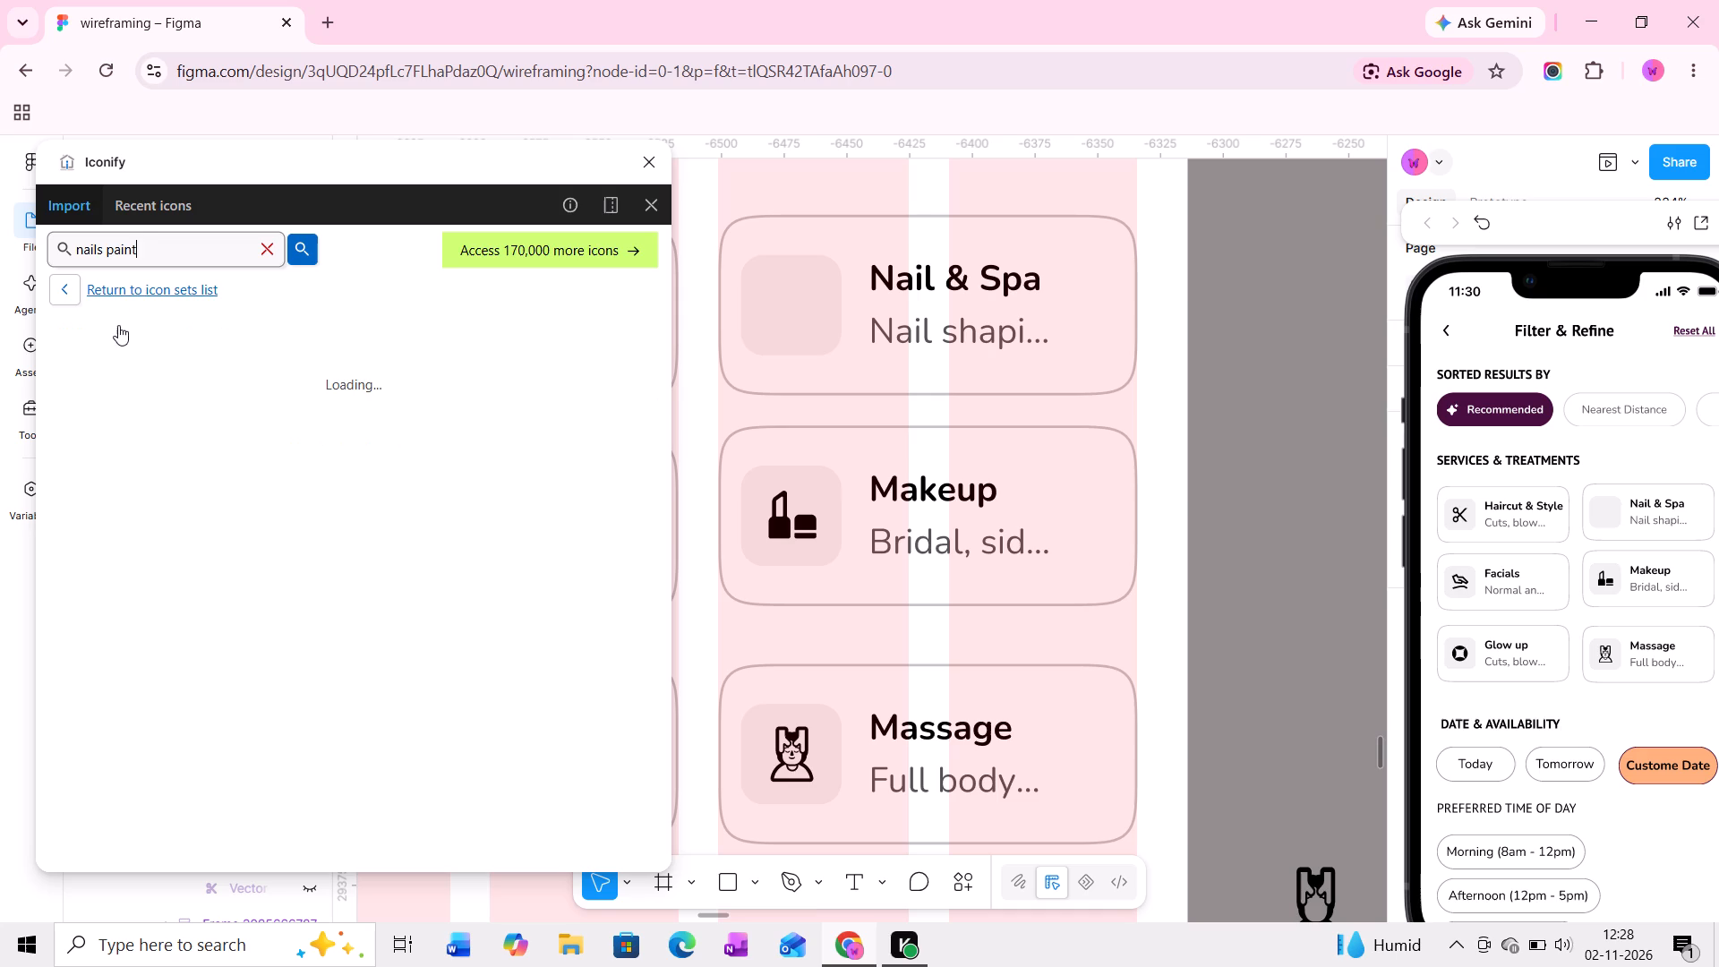
# Look through the "nails paint" results for an icon that suits the Nail & Spa card.
pyautogui.scroll(-3, 287, 518)
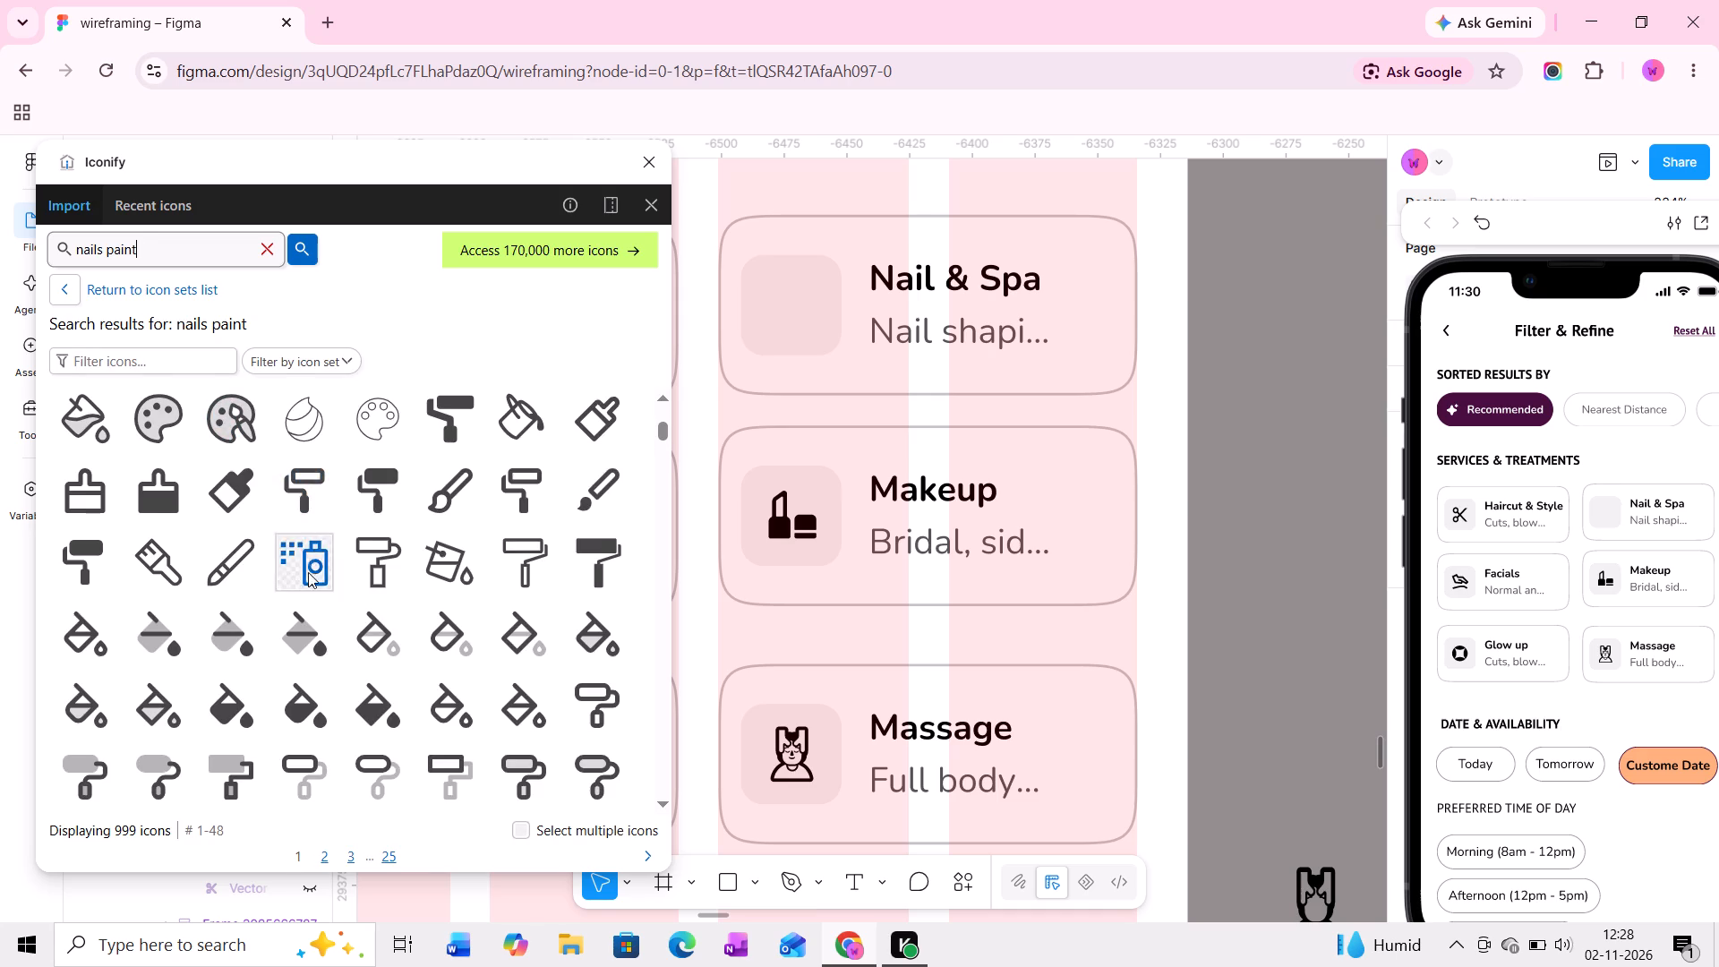
pyautogui.scroll(-5, 206, 531)
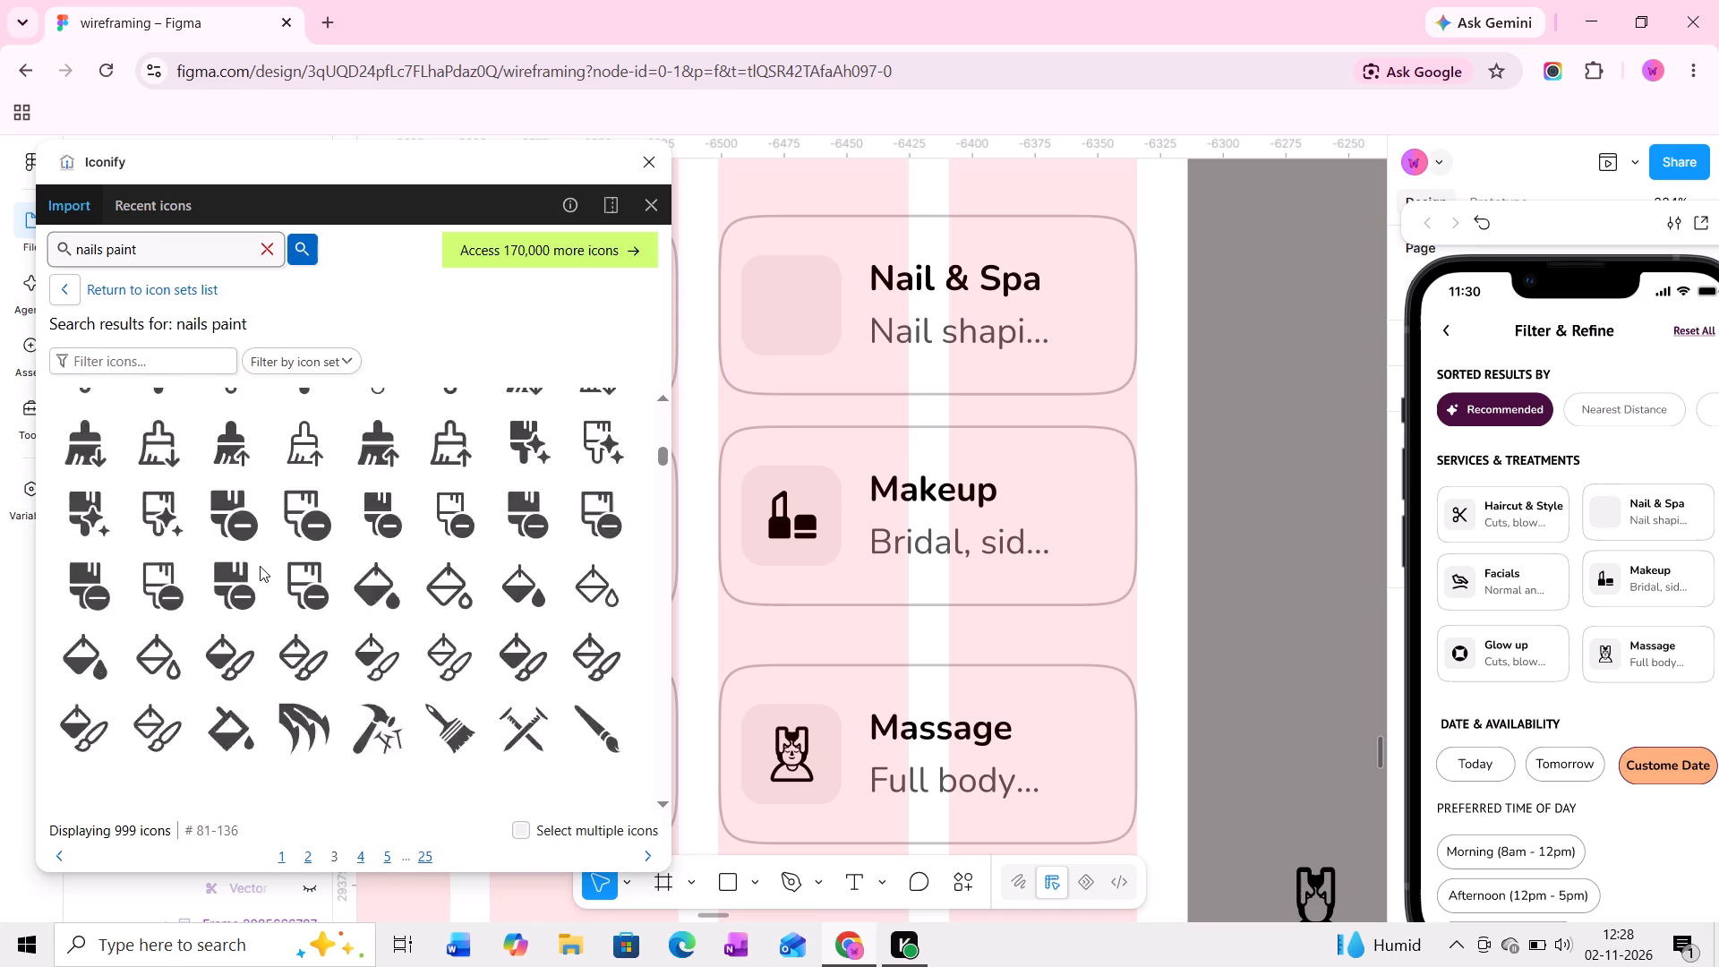
pyautogui.scroll(-6, 261, 568)
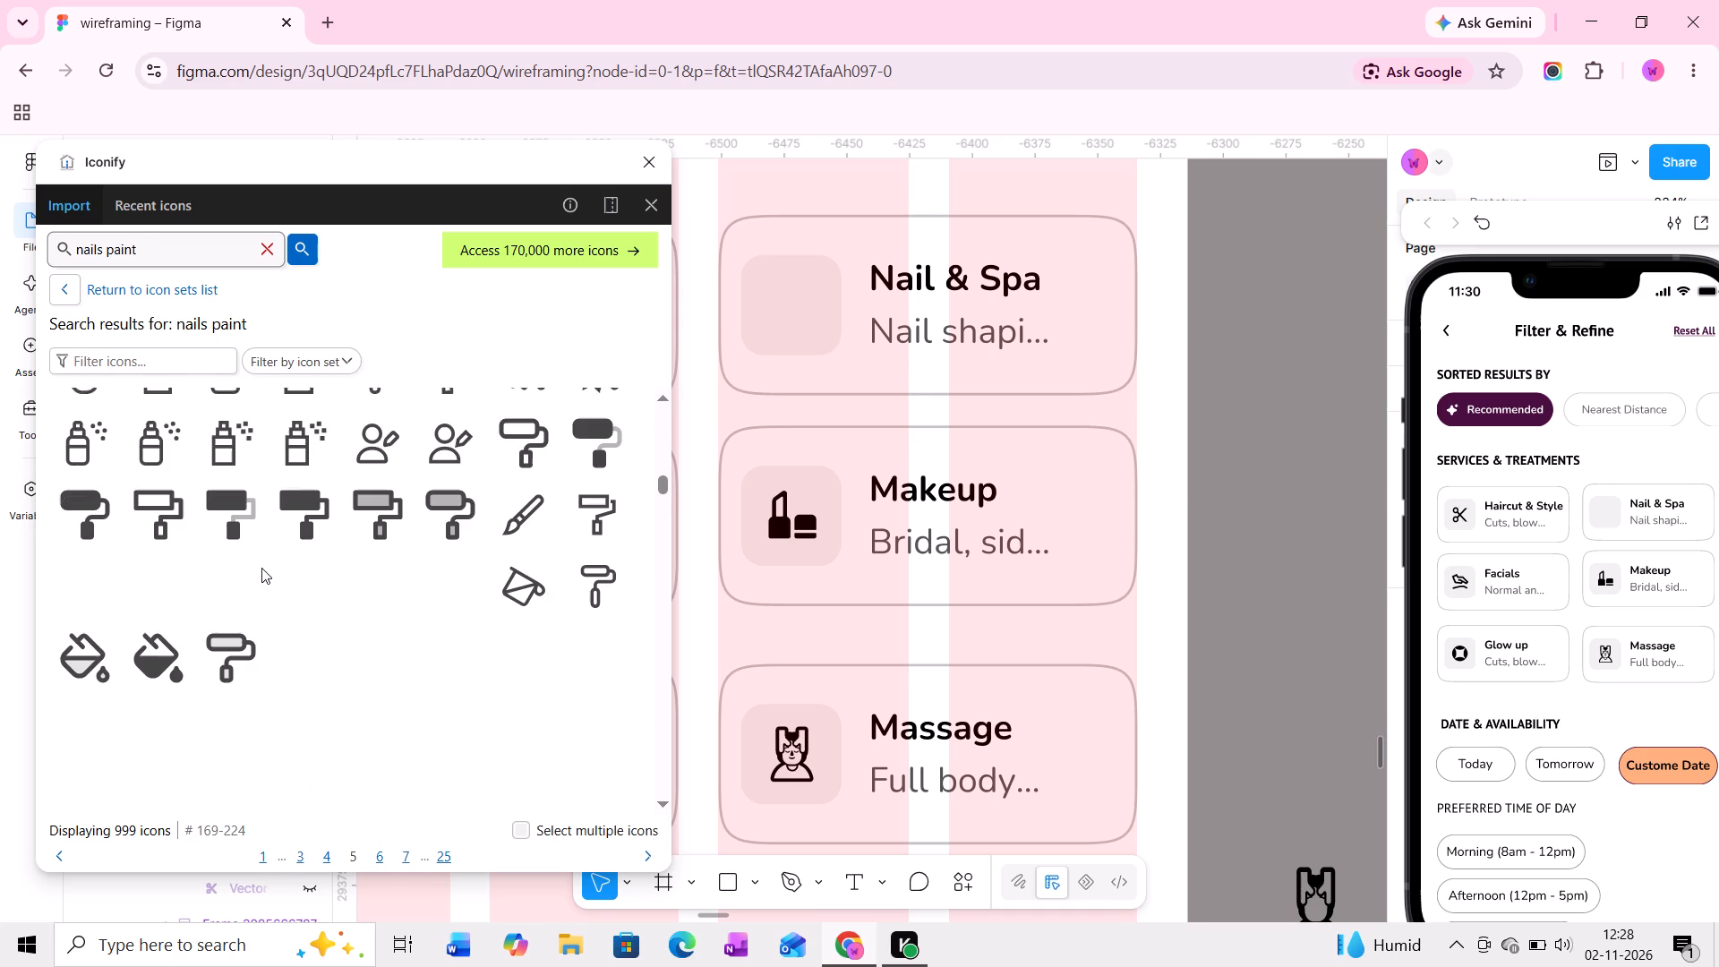
pyautogui.scroll(-7, 261, 568)
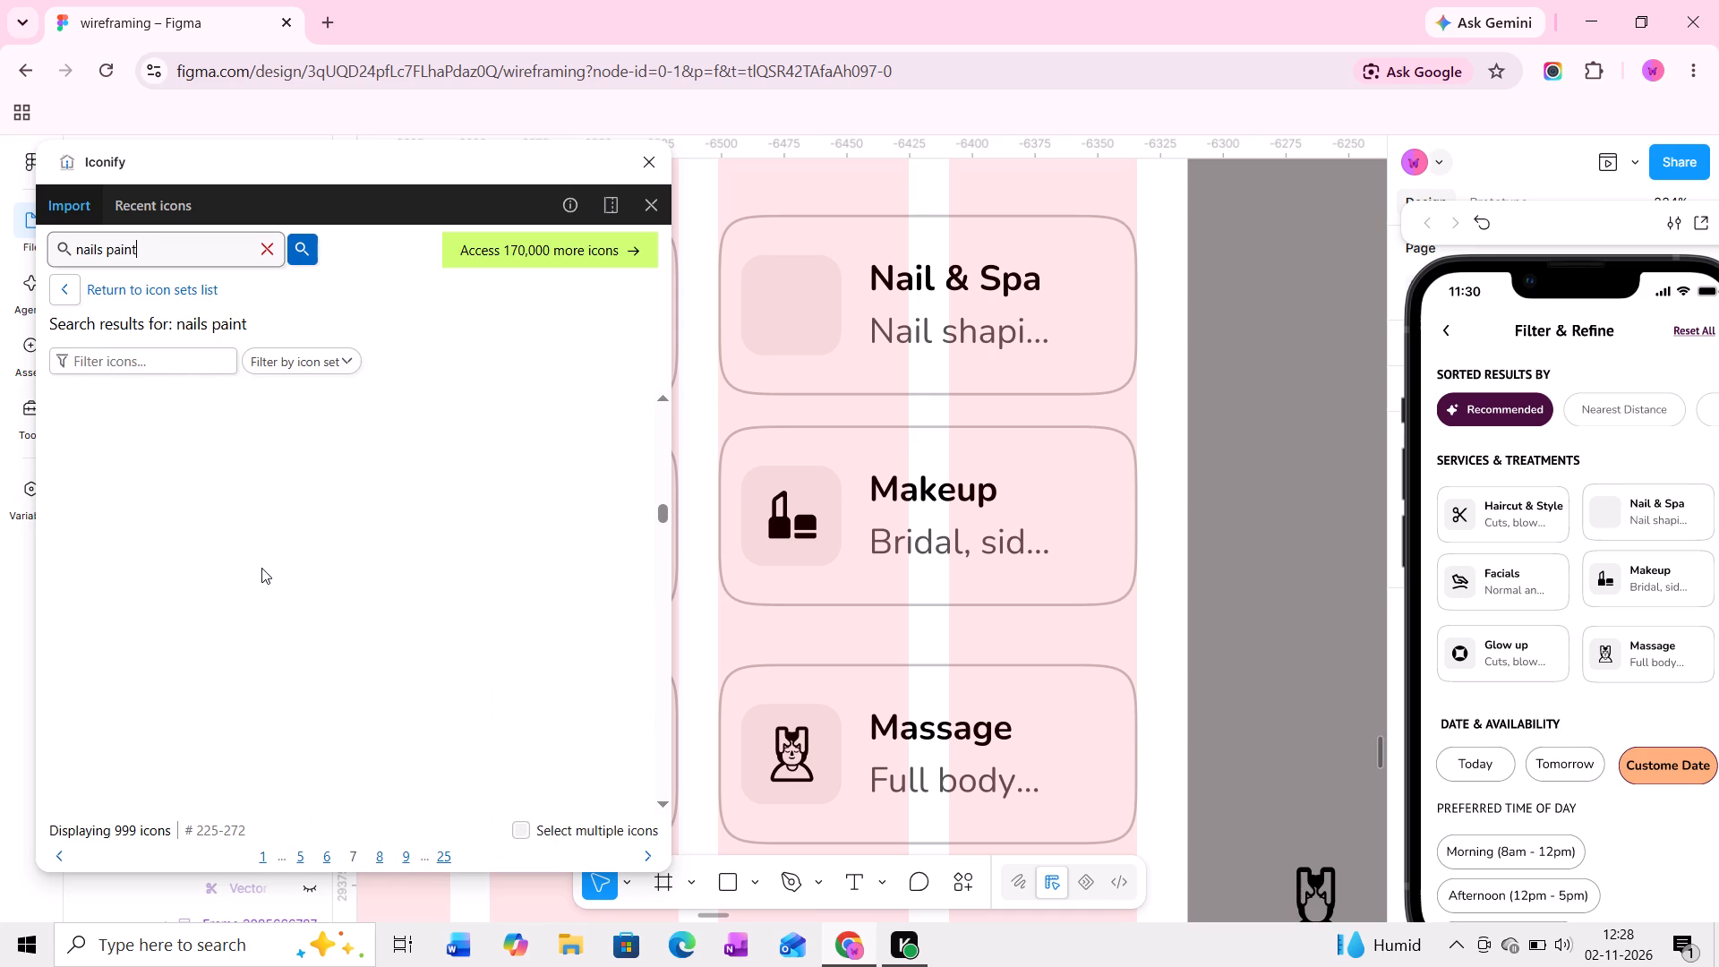
pyautogui.scroll(-1, 261, 568)
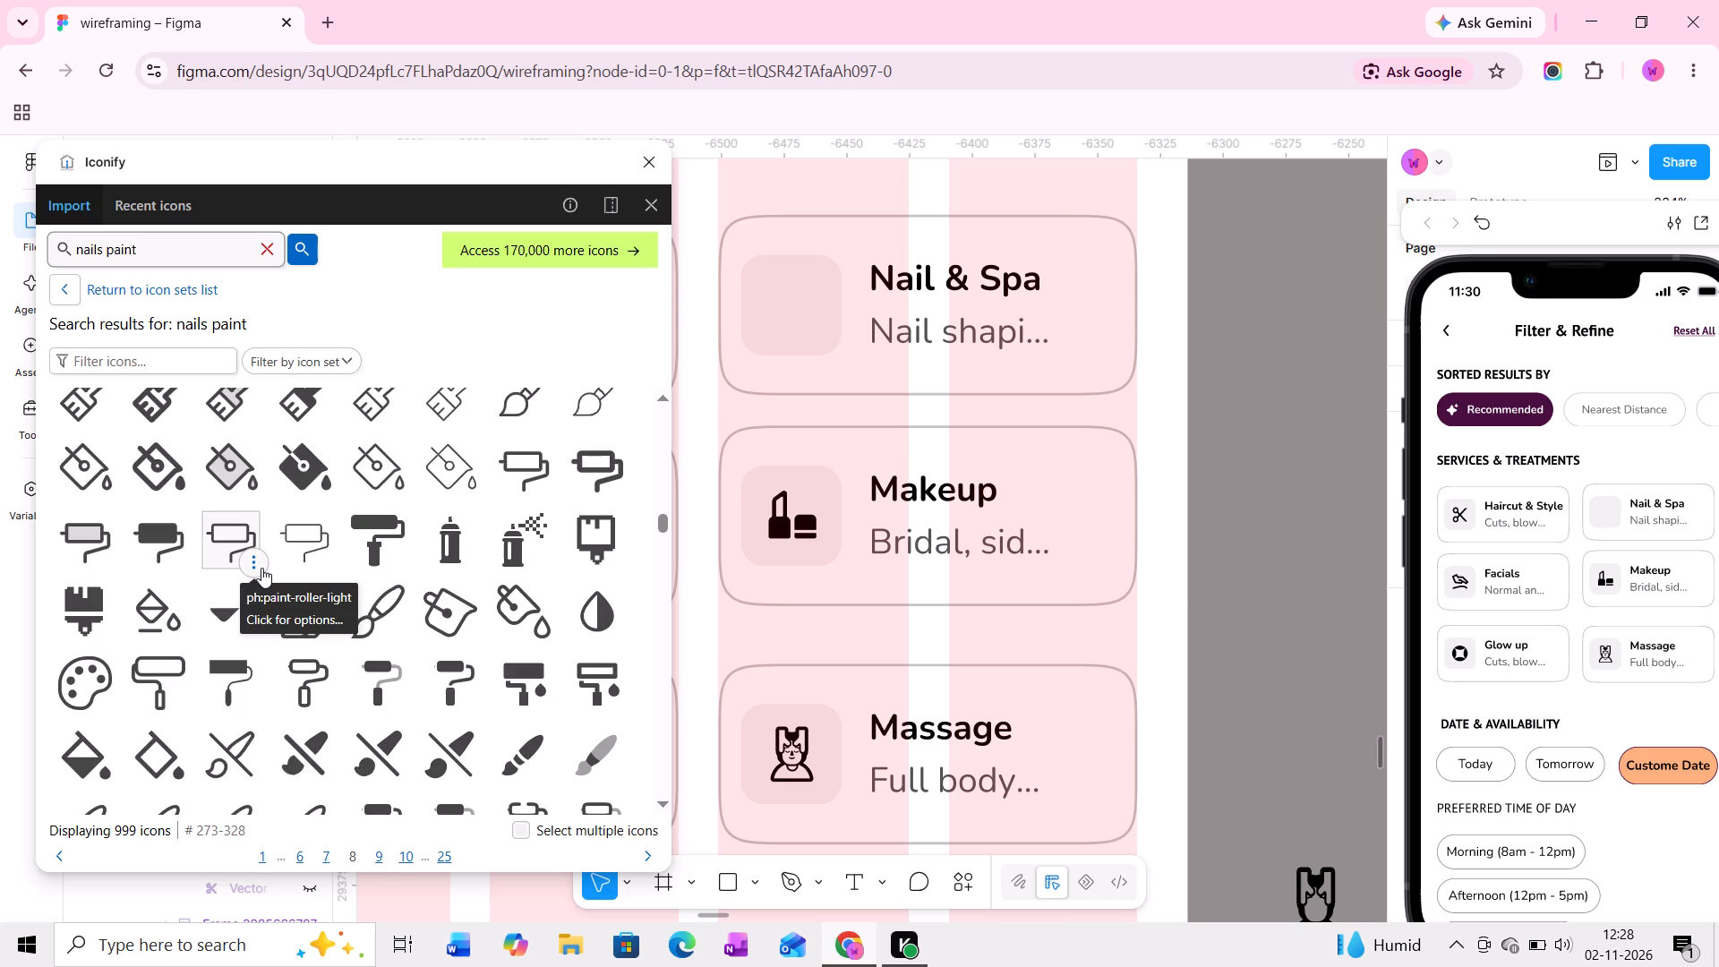
pyautogui.scroll(-3, 261, 568)
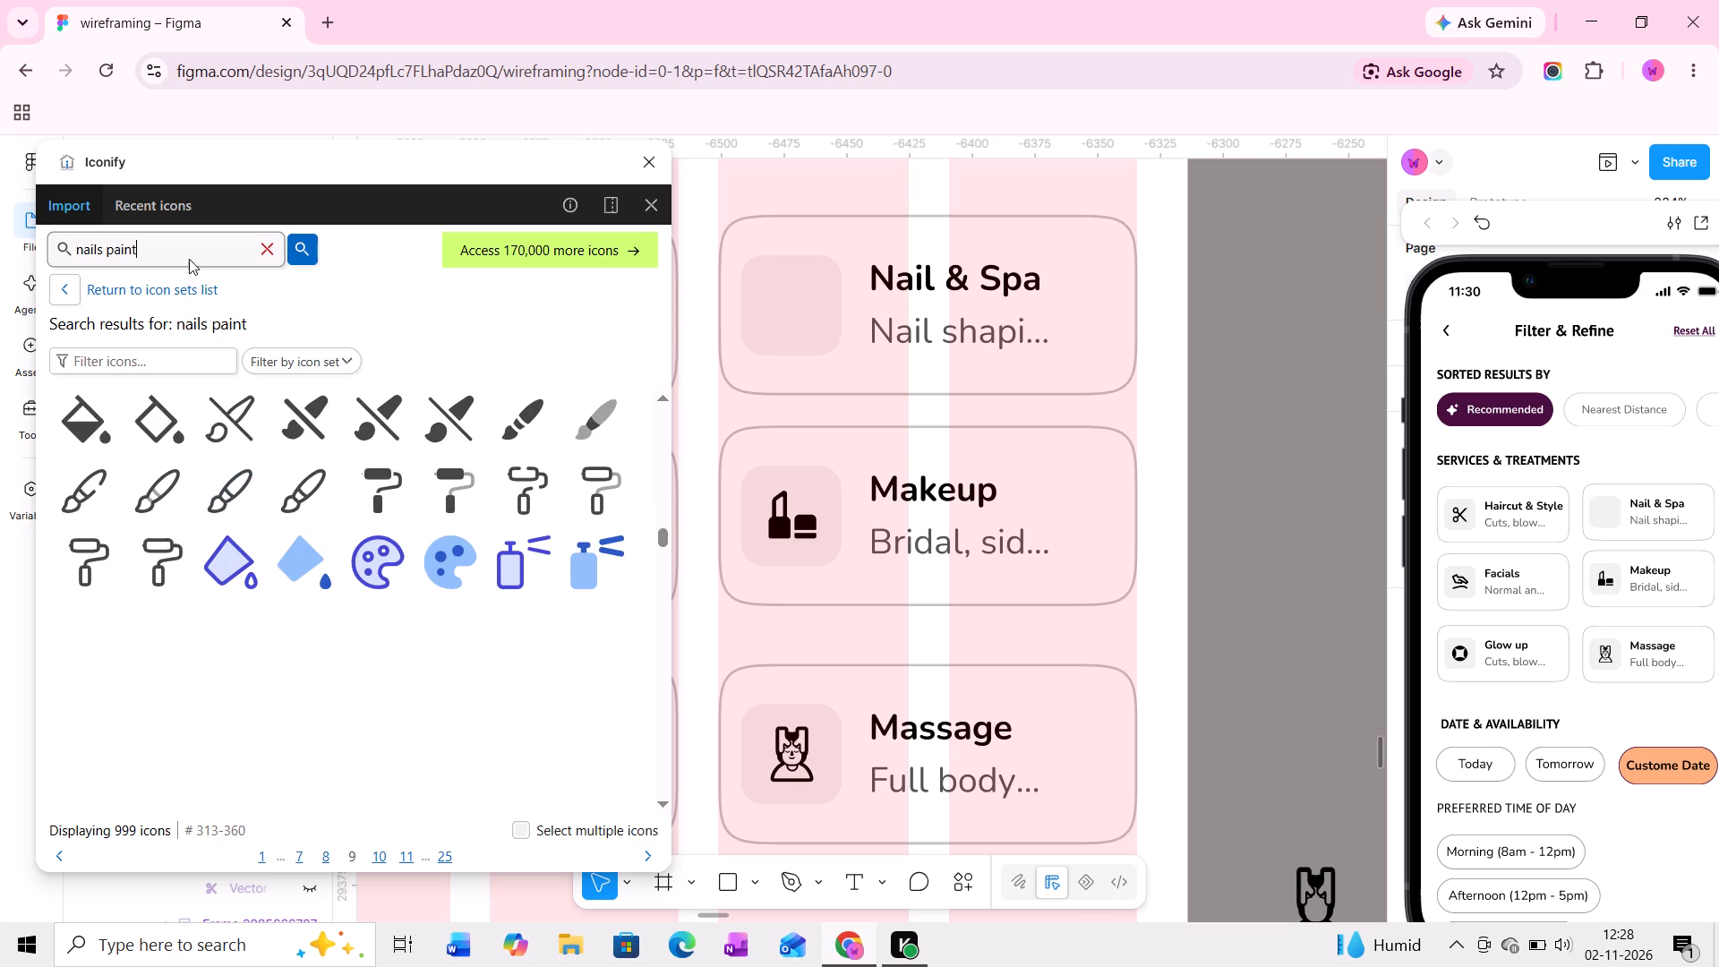
# Search the icon library for "nails colour", correcting any misspelling in the query.
pyautogui.press('BackSpace')
pyautogui.press('BackSpace')
pyautogui.press('BackSpace')
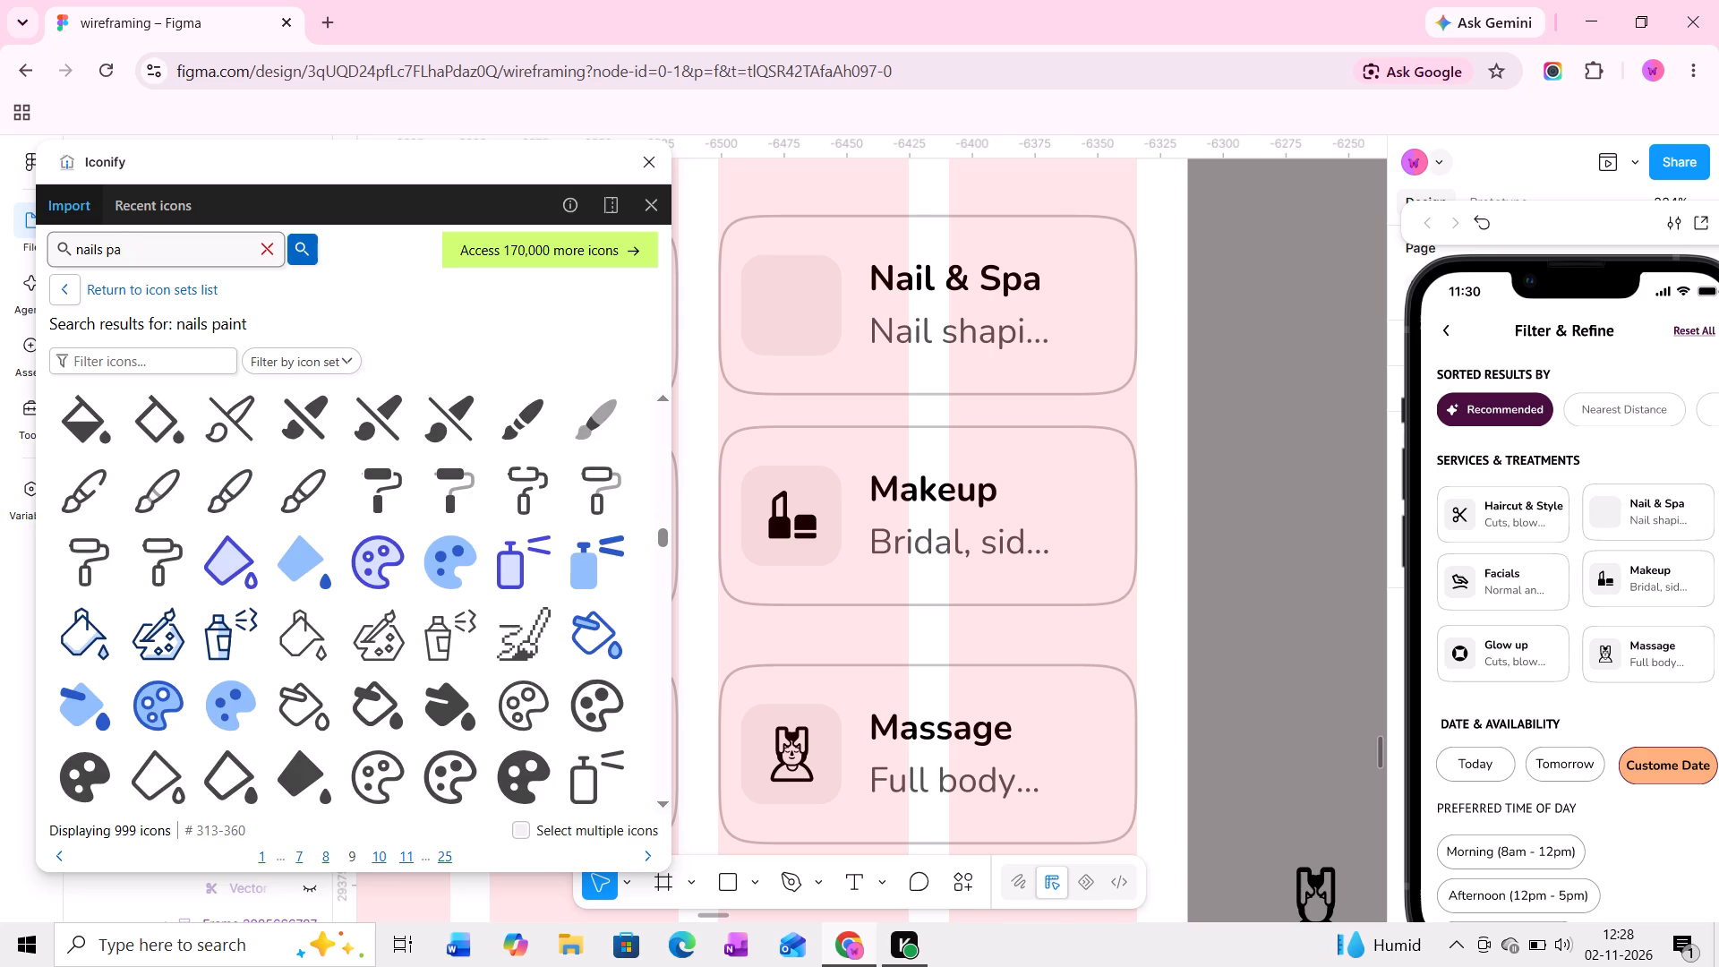
pyautogui.press('BackSpace')
pyautogui.press('BackSpace')
pyautogui.write('lo')
pyautogui.press('BackSpace')
pyautogui.write('olour')
pyautogui.press('Return')
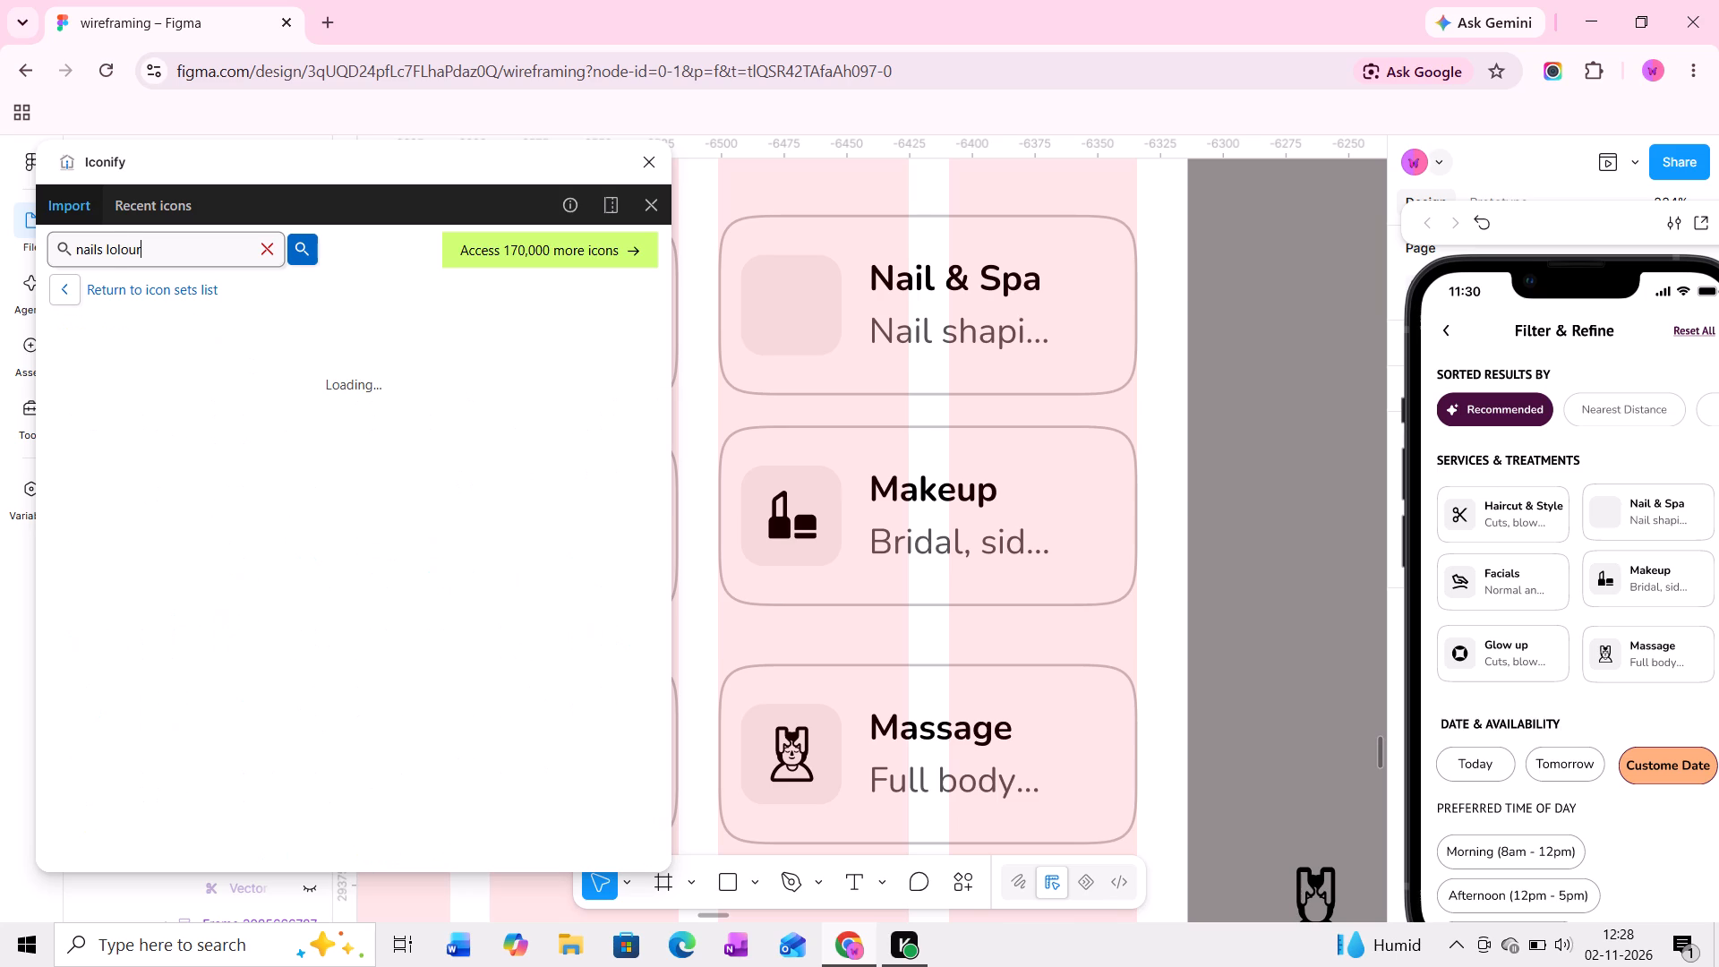
pyautogui.click(112, 249)
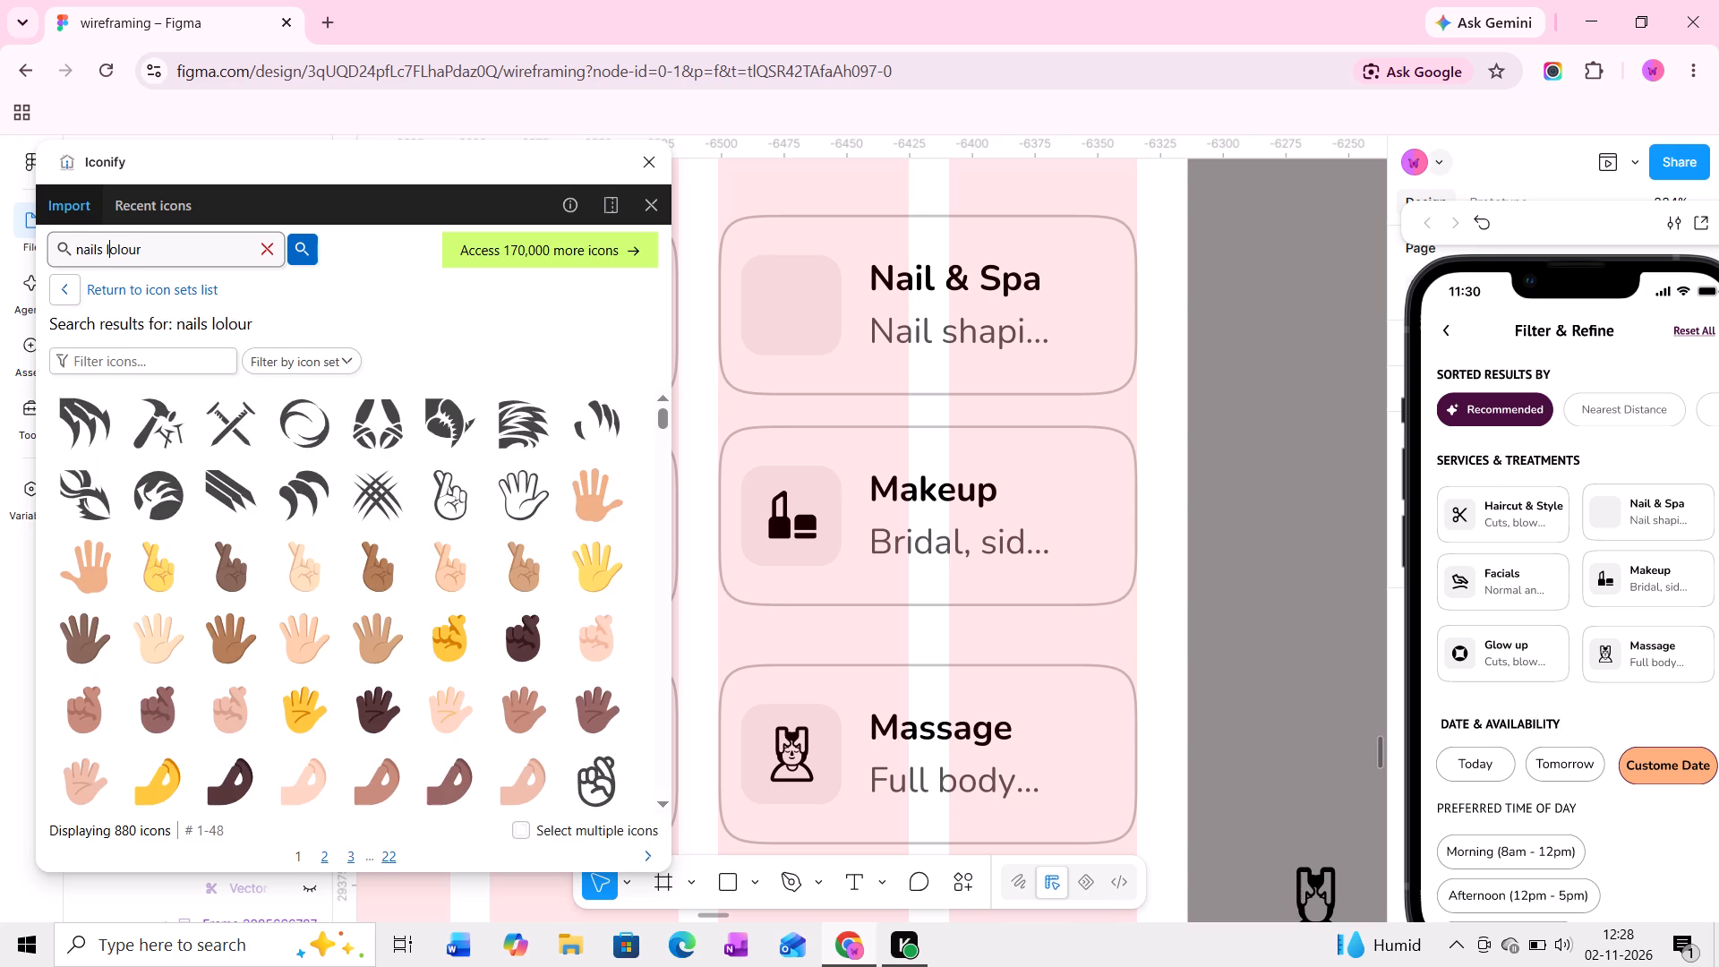
pyautogui.press('BackSpace')
pyautogui.press('c')
pyautogui.press('Return')
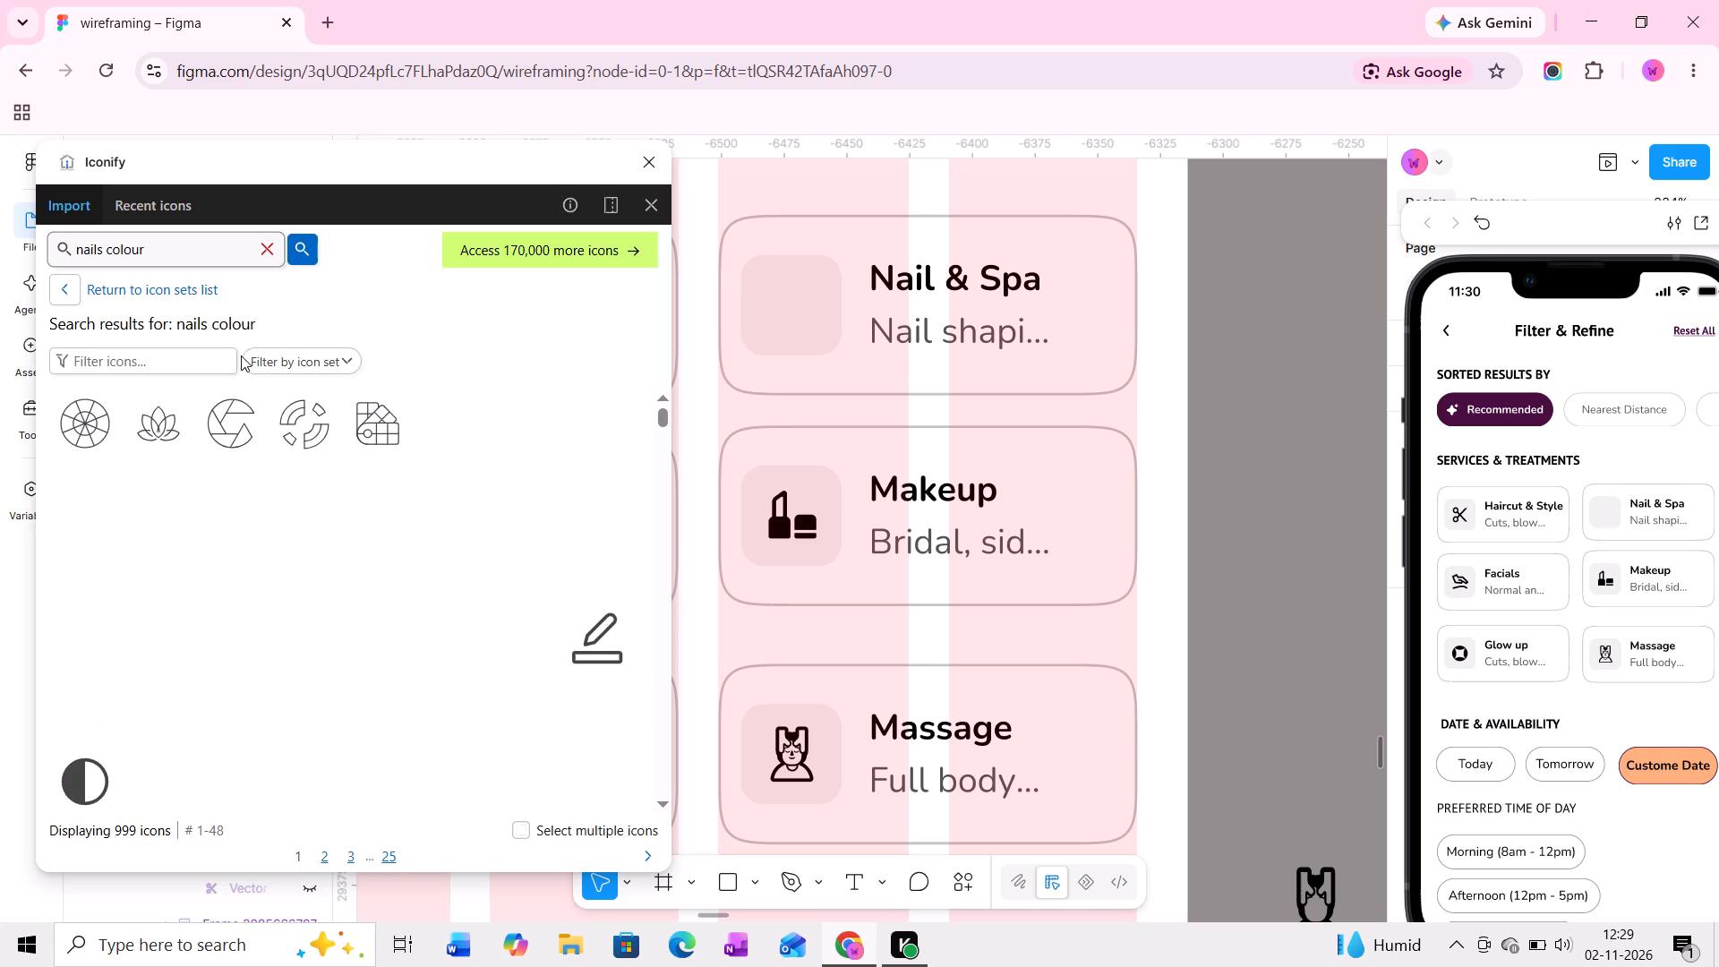
# Look through the "nails colour" results for an icon that suits the Nail & Spa card.
pyautogui.scroll(-4, 311, 469)
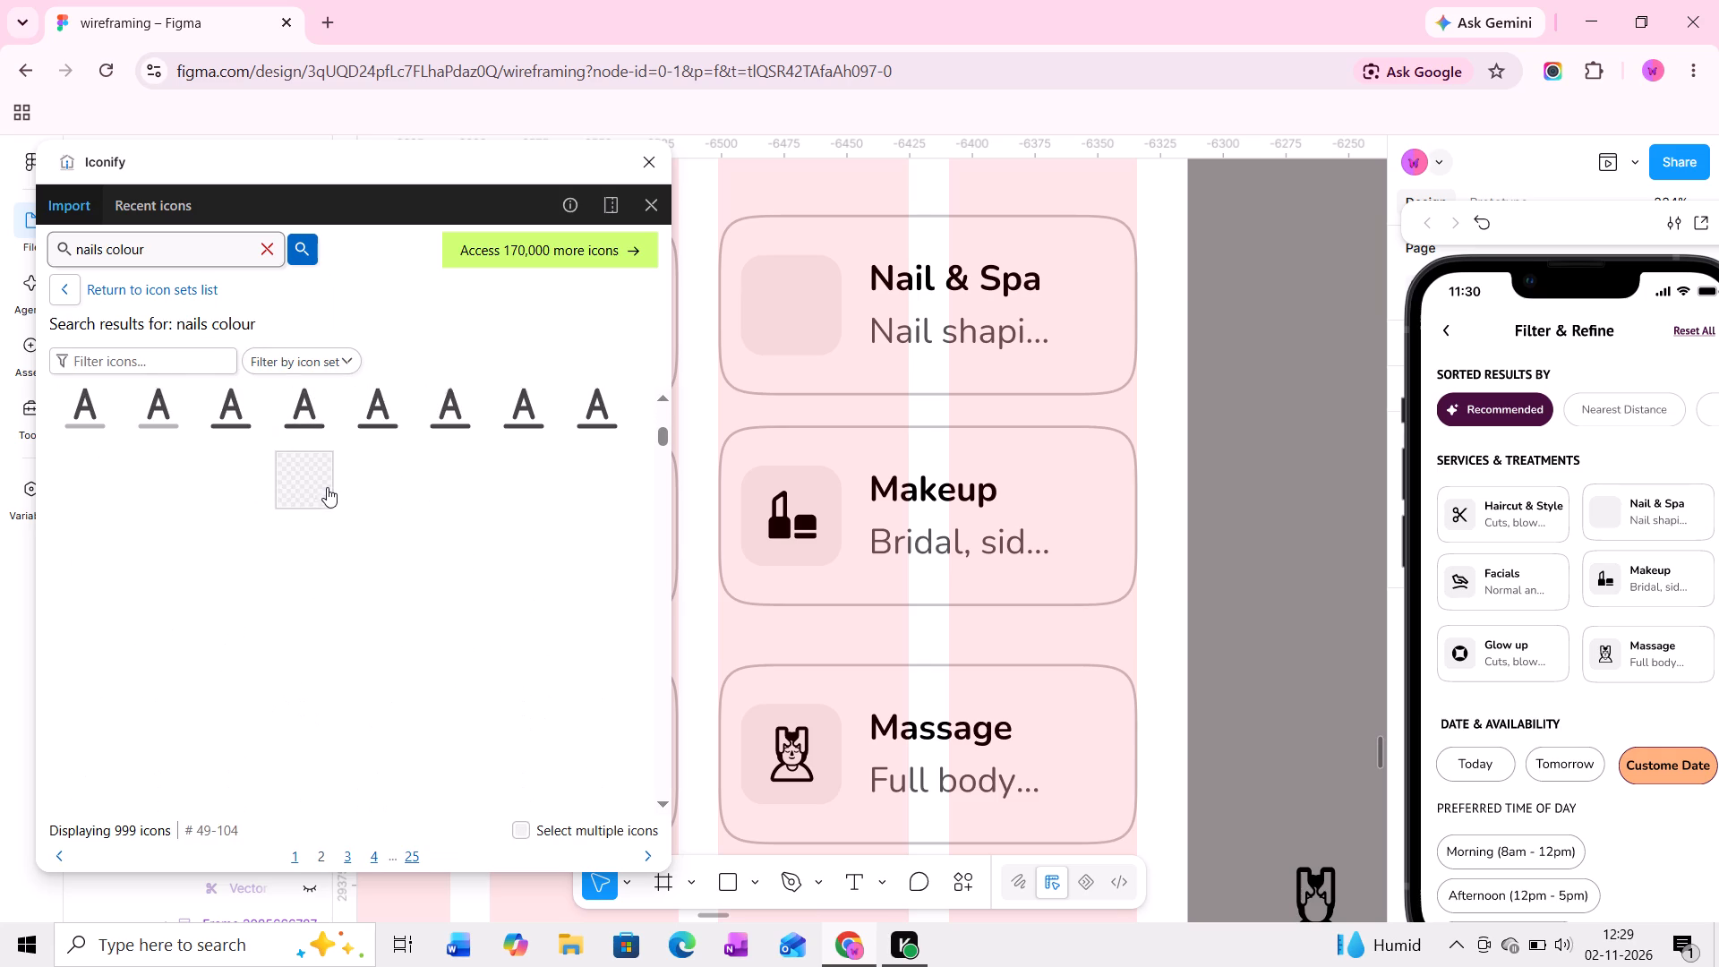
pyautogui.scroll(-4, 327, 487)
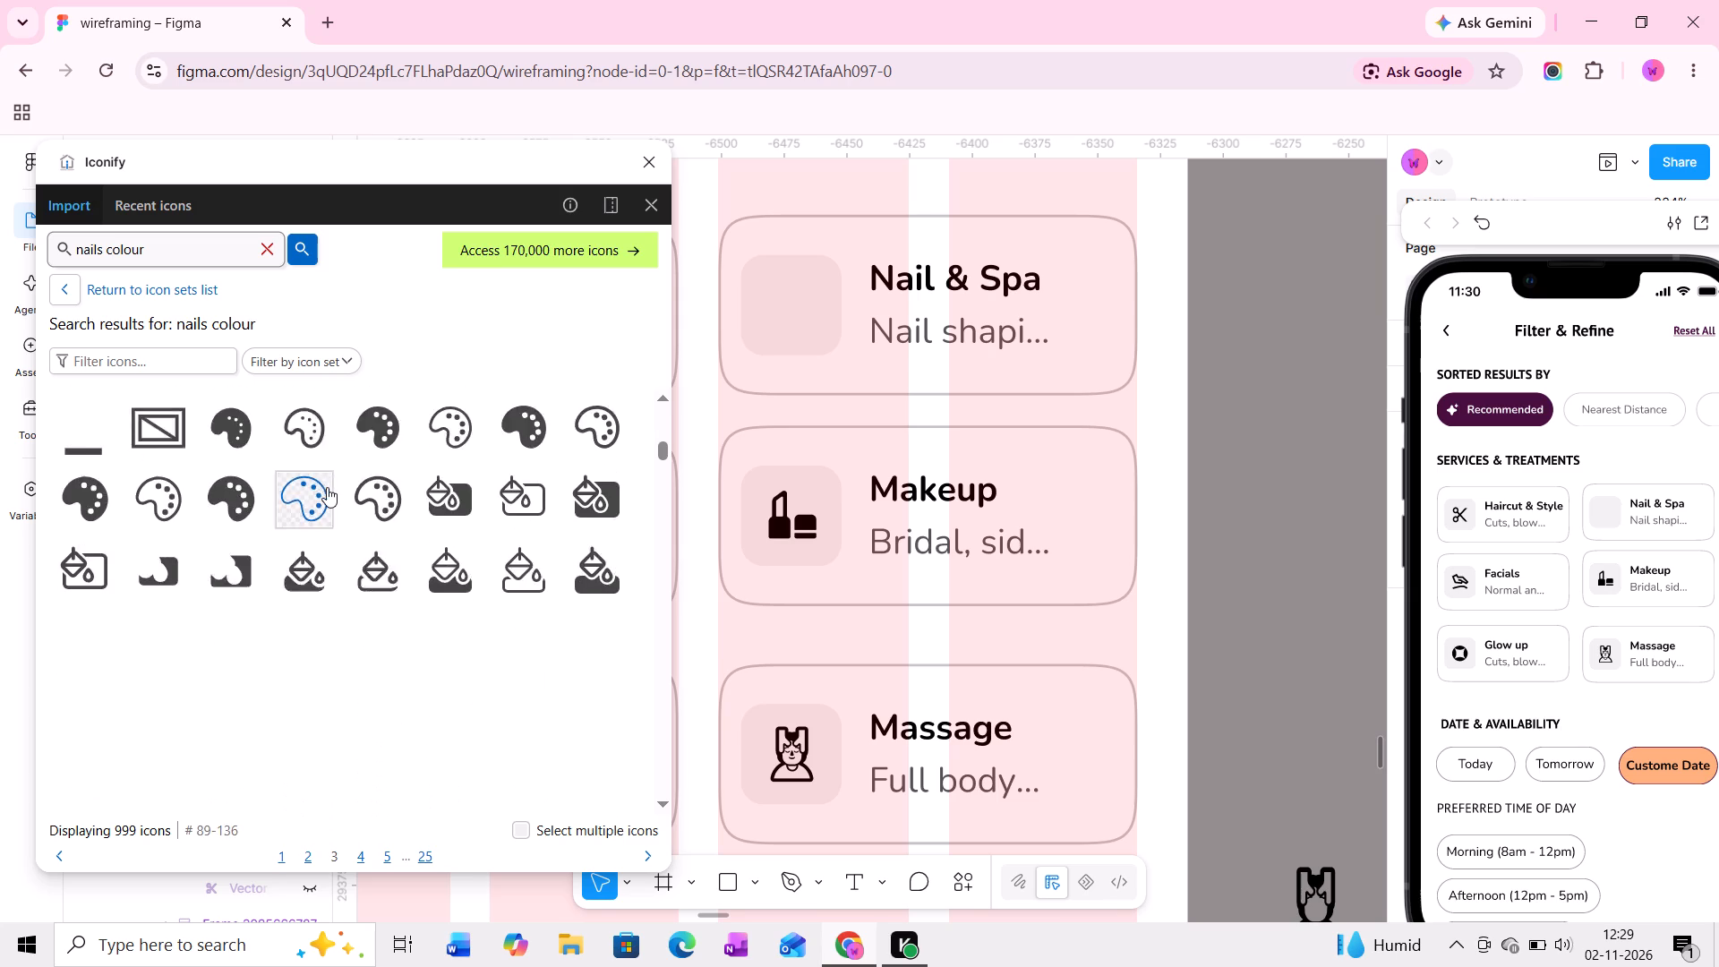
pyautogui.scroll(-6, 327, 487)
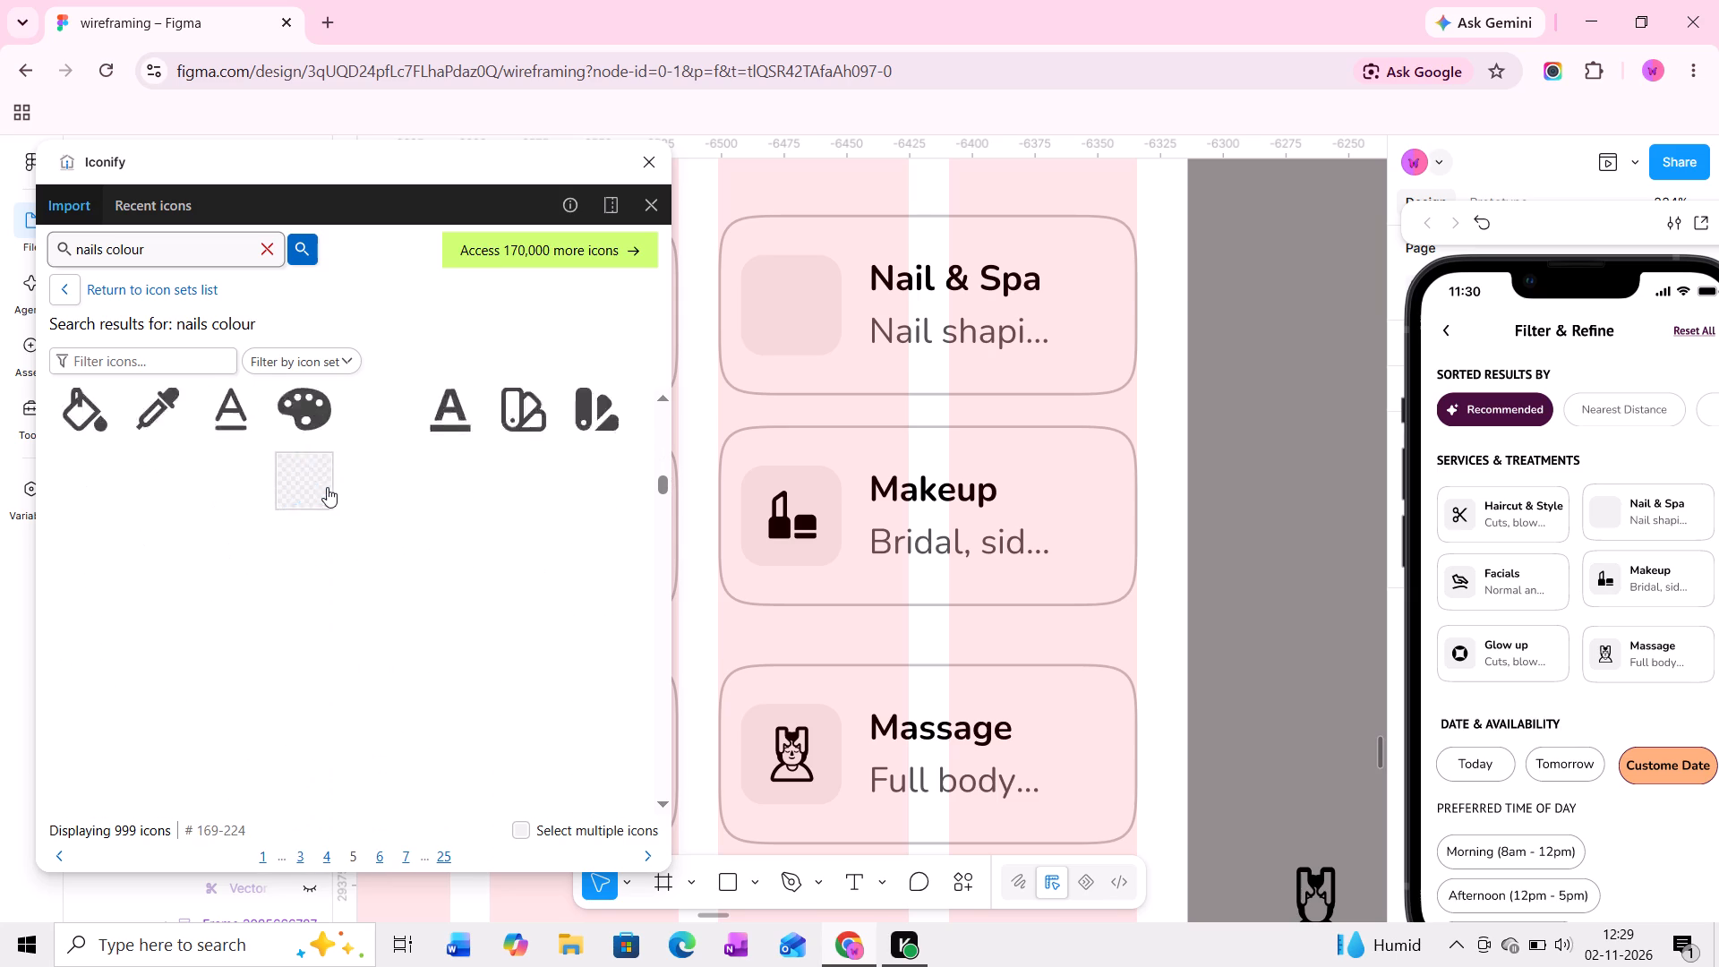
# Search the icon library again for "nails paint".
pyautogui.click(181, 239)
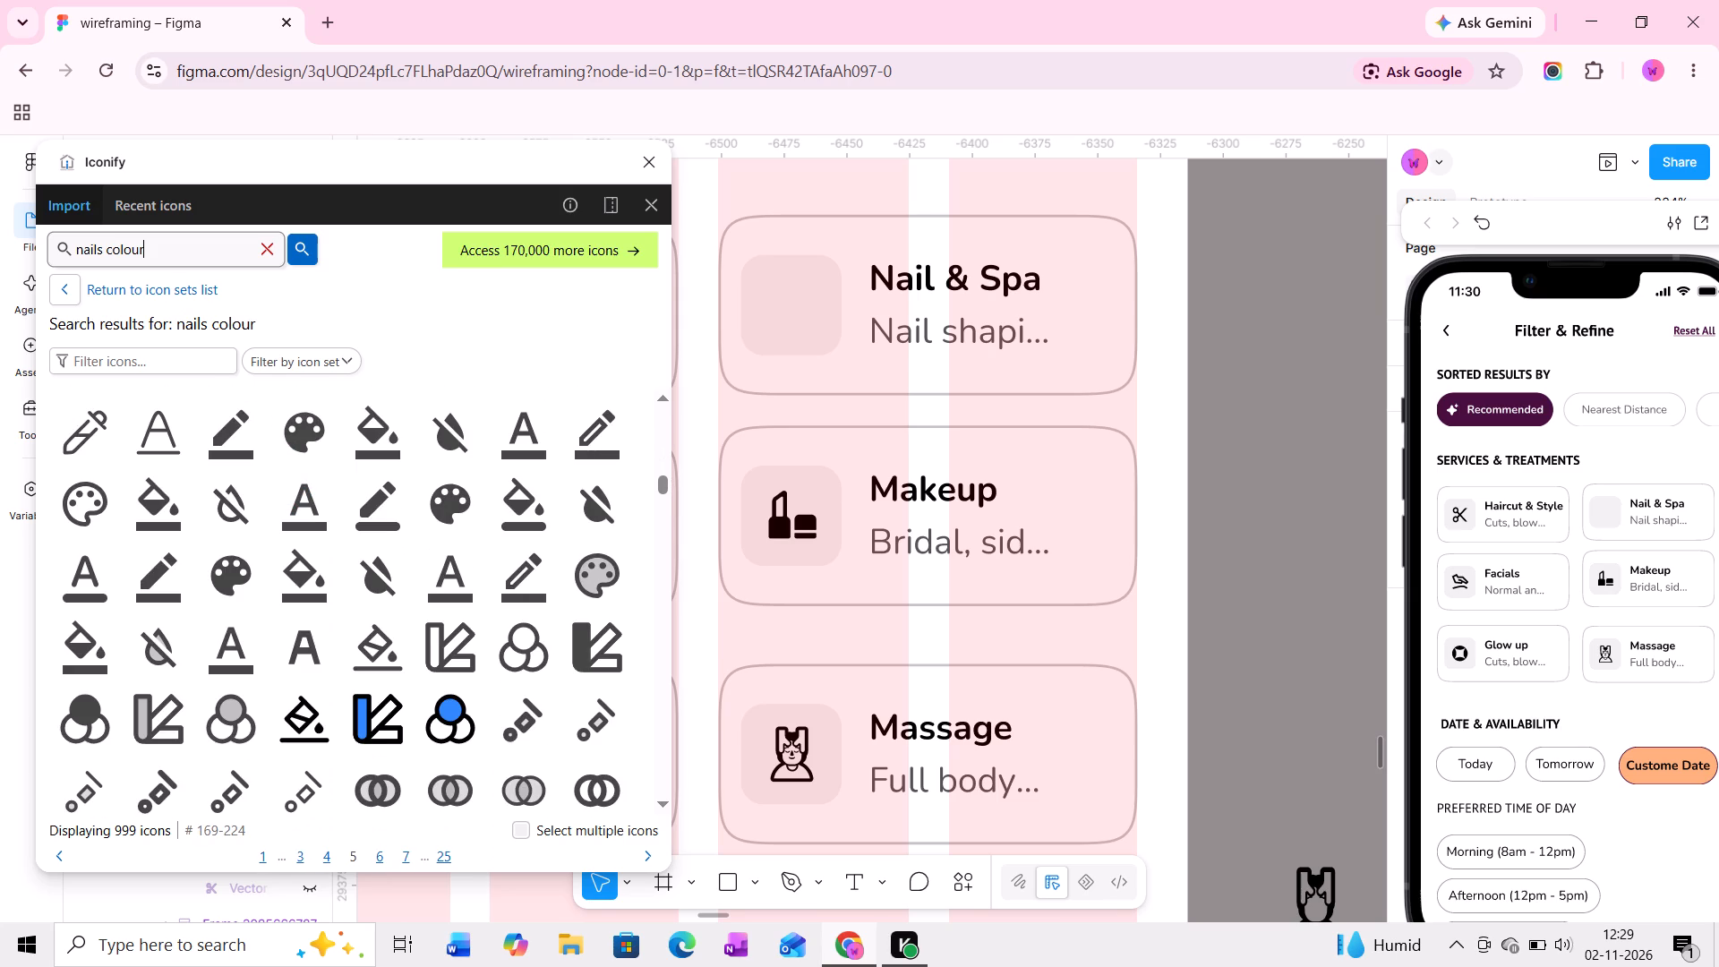
pyautogui.press('BackSpace')
pyautogui.press('BackSpace')
pyautogui.press('BackSpace')
pyautogui.press('BackSpace')
pyautogui.press('BackSpace')
pyautogui.press('BackSpace')
pyautogui.write('pa')
pyautogui.write('int')
pyautogui.press('Return')
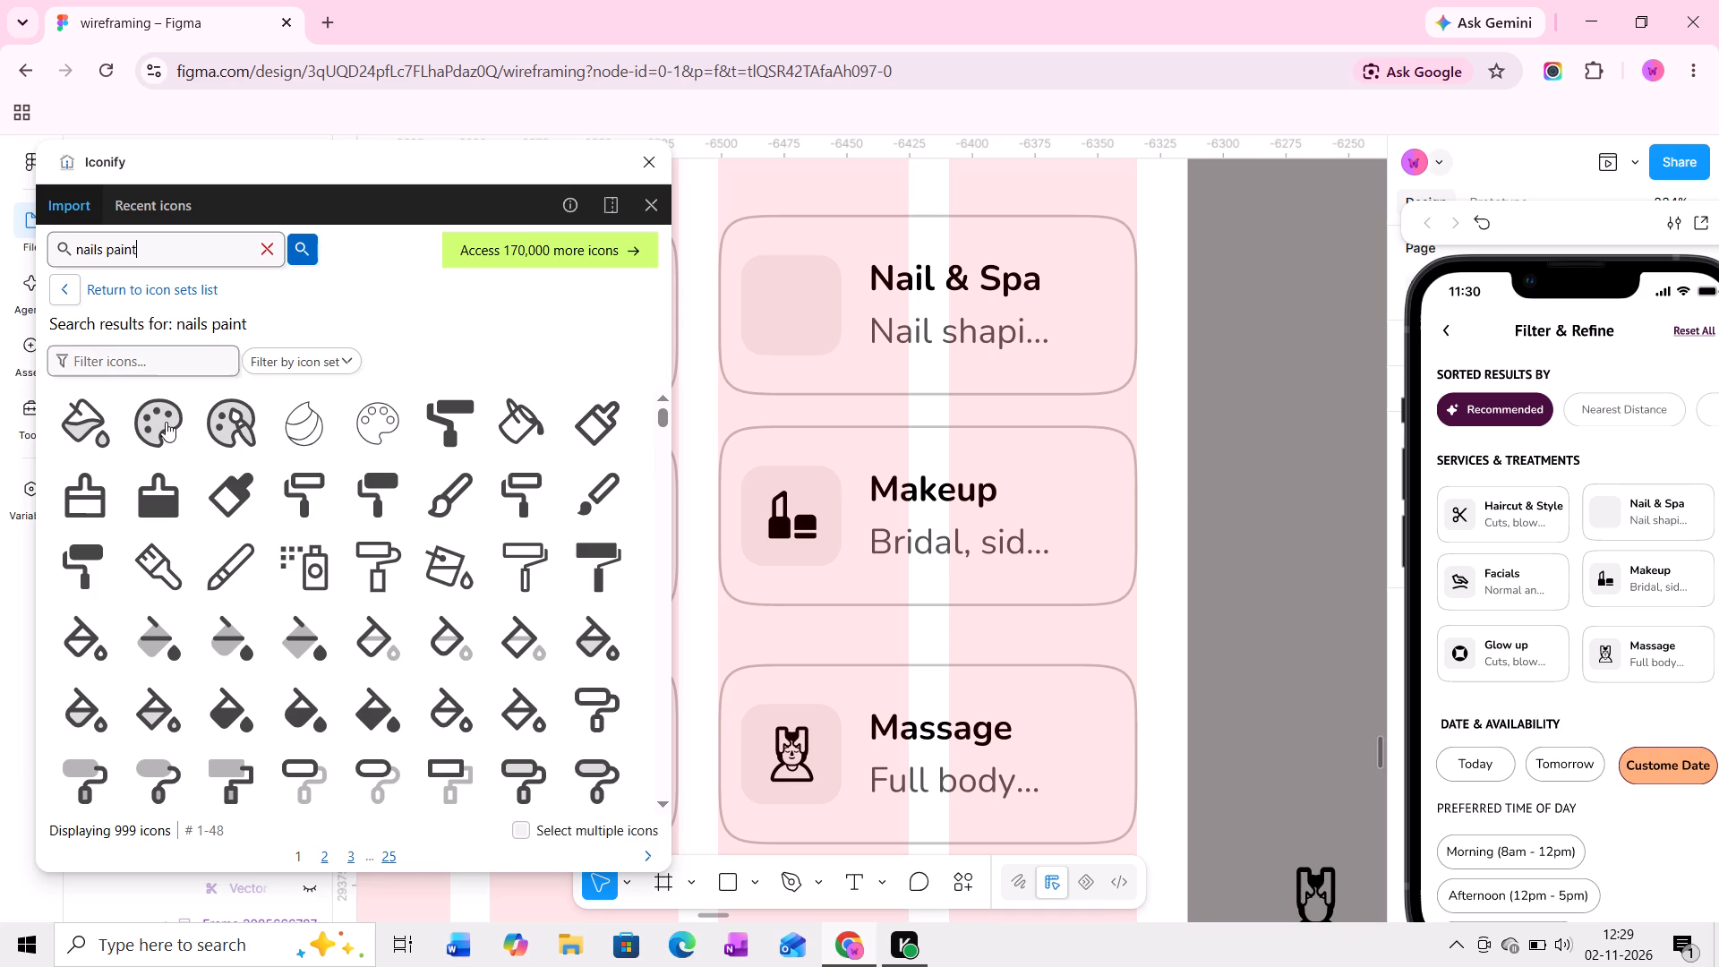
# Look through the "nails paint" results for an icon that suits the Nail & Spa card.
pyautogui.scroll(-5, 361, 608)
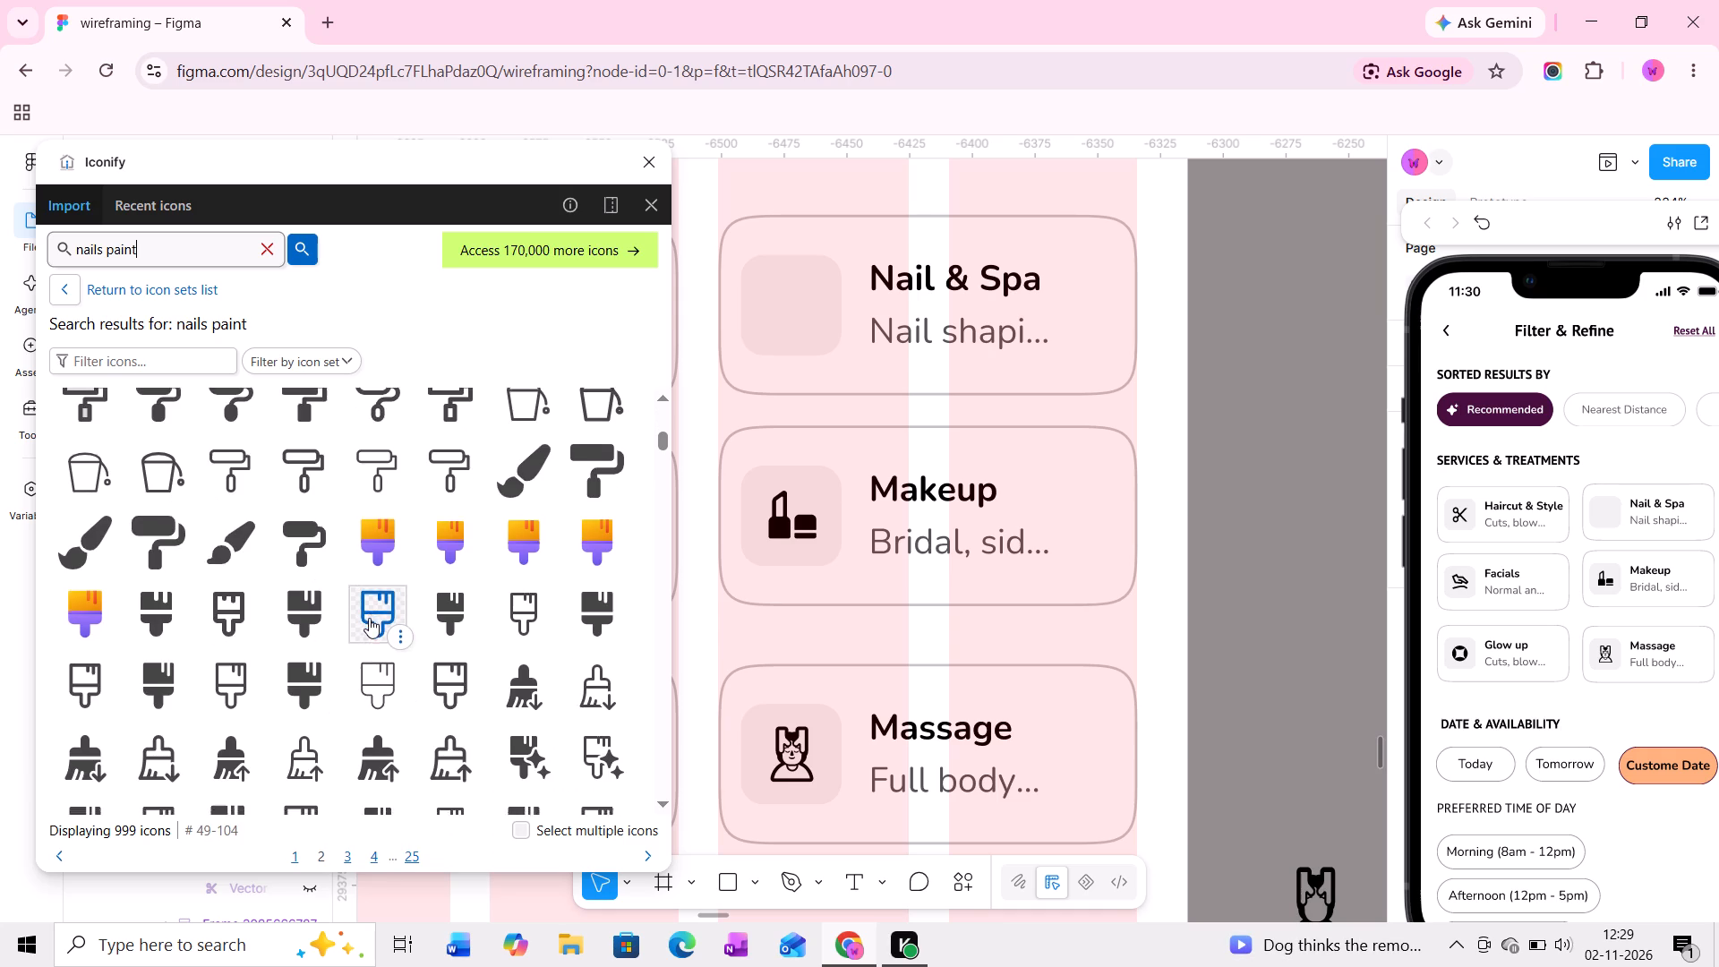
pyautogui.scroll(-7, 369, 618)
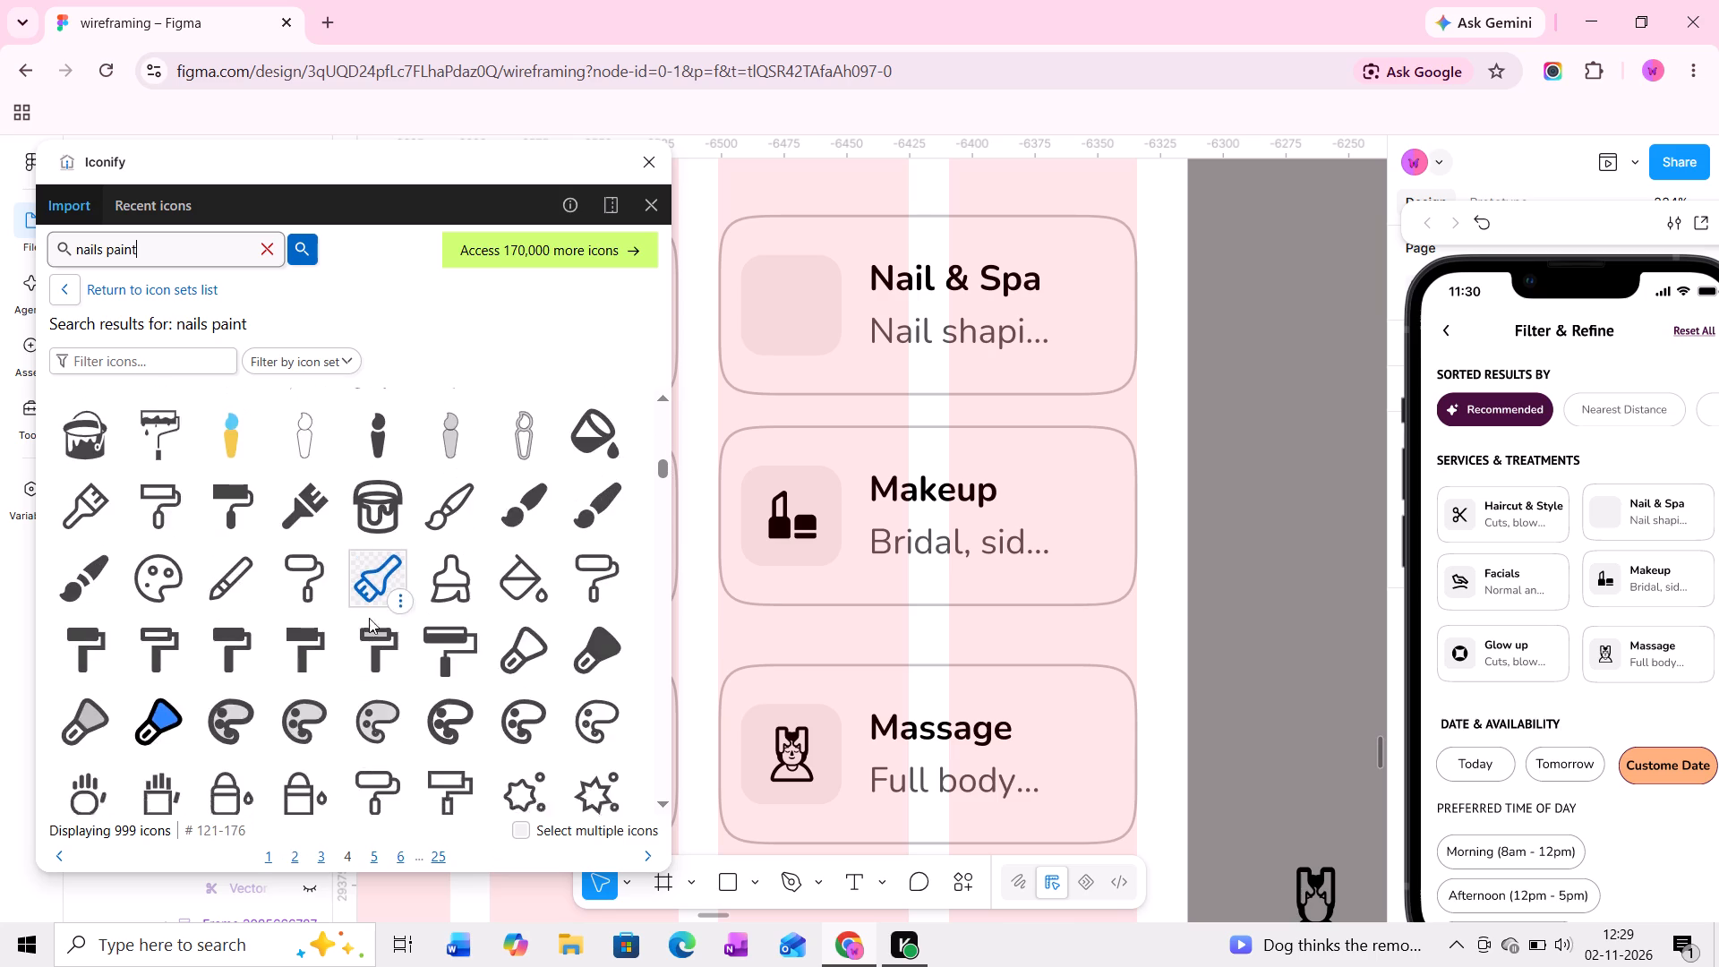
pyautogui.scroll(-7, 369, 618)
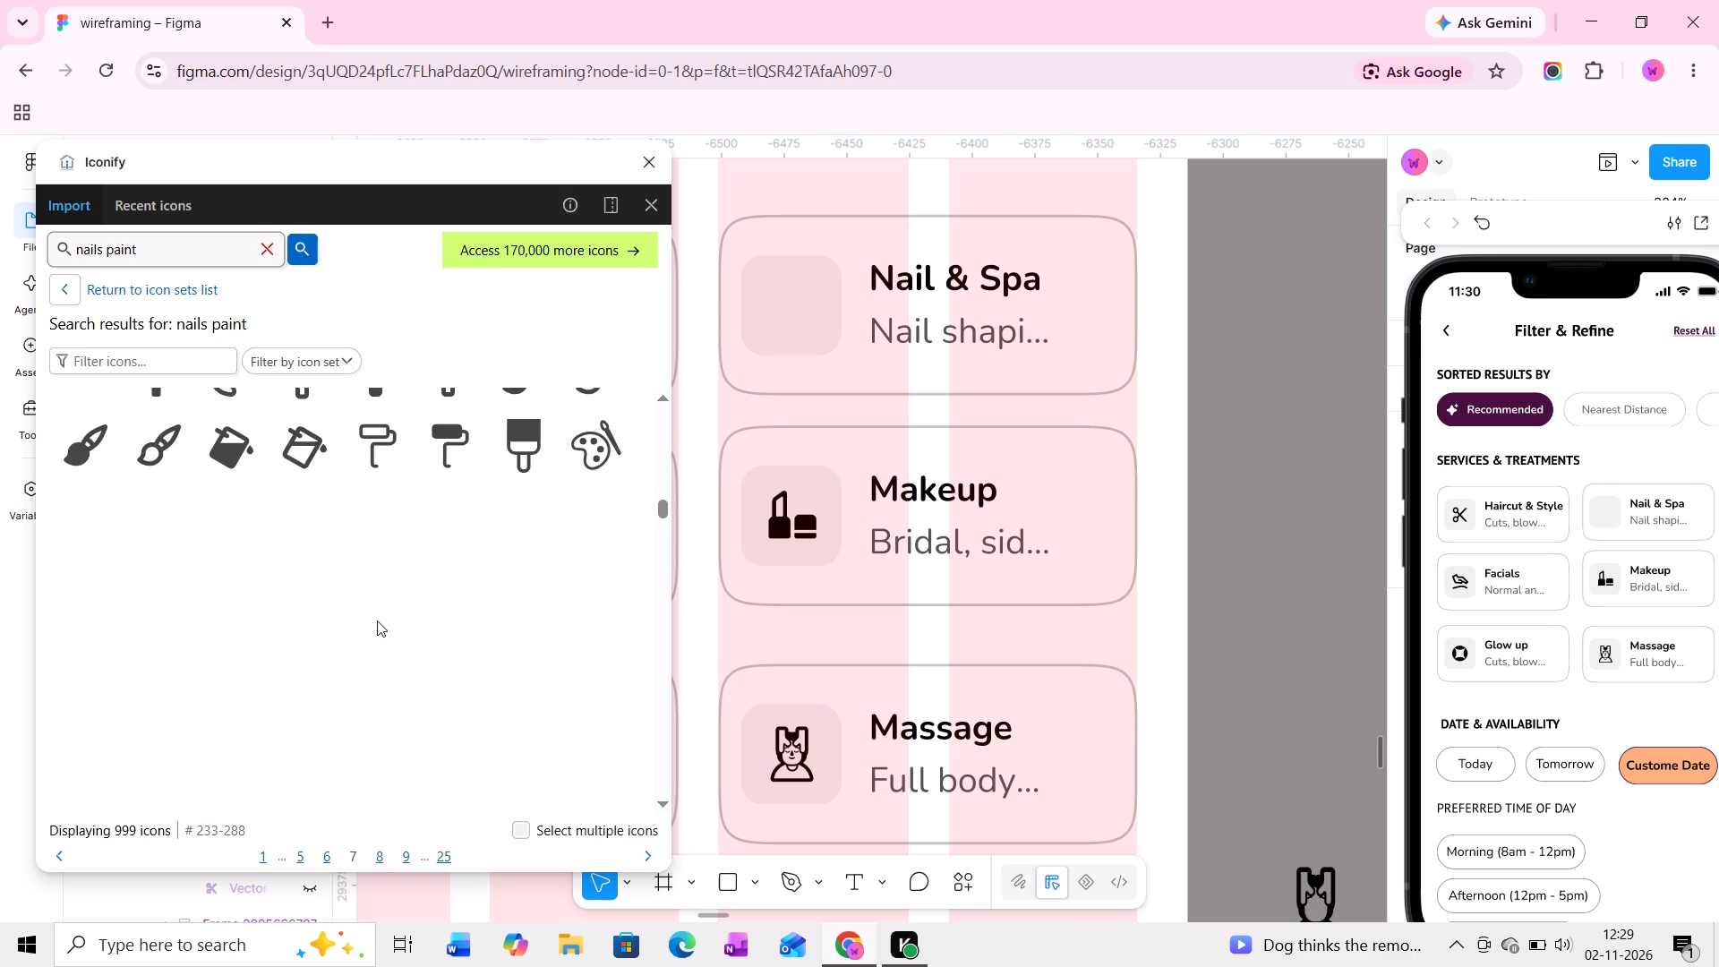
pyautogui.scroll(-6, 377, 620)
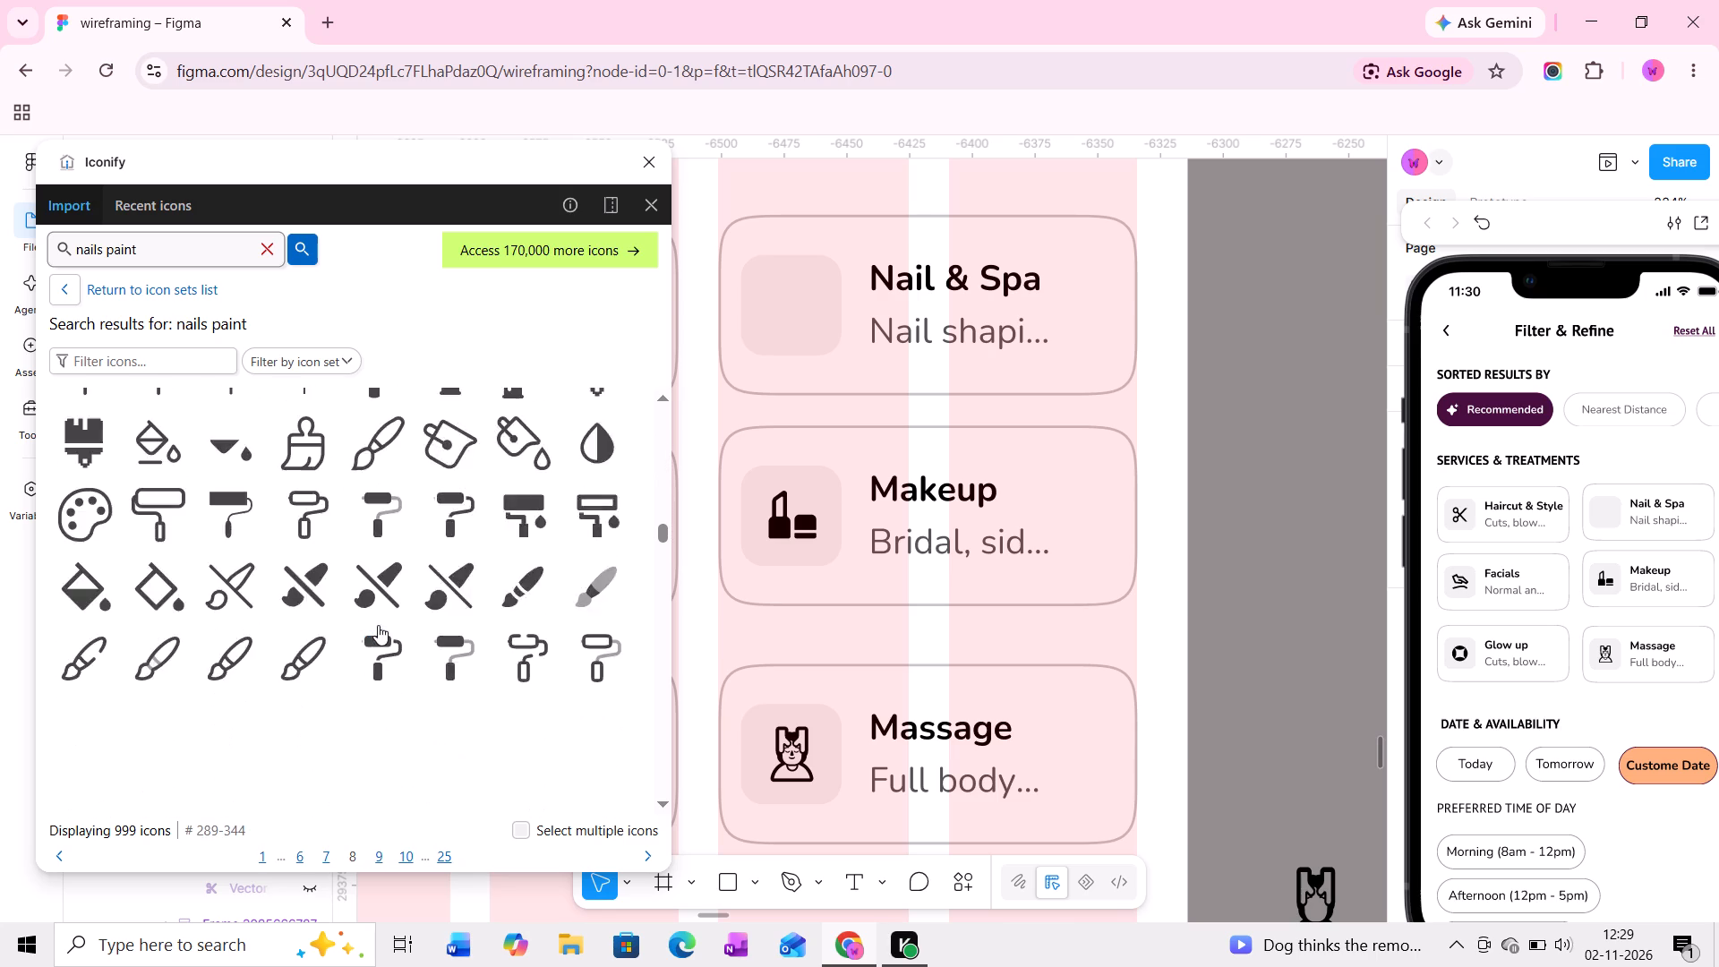
pyautogui.scroll(-10, 378, 625)
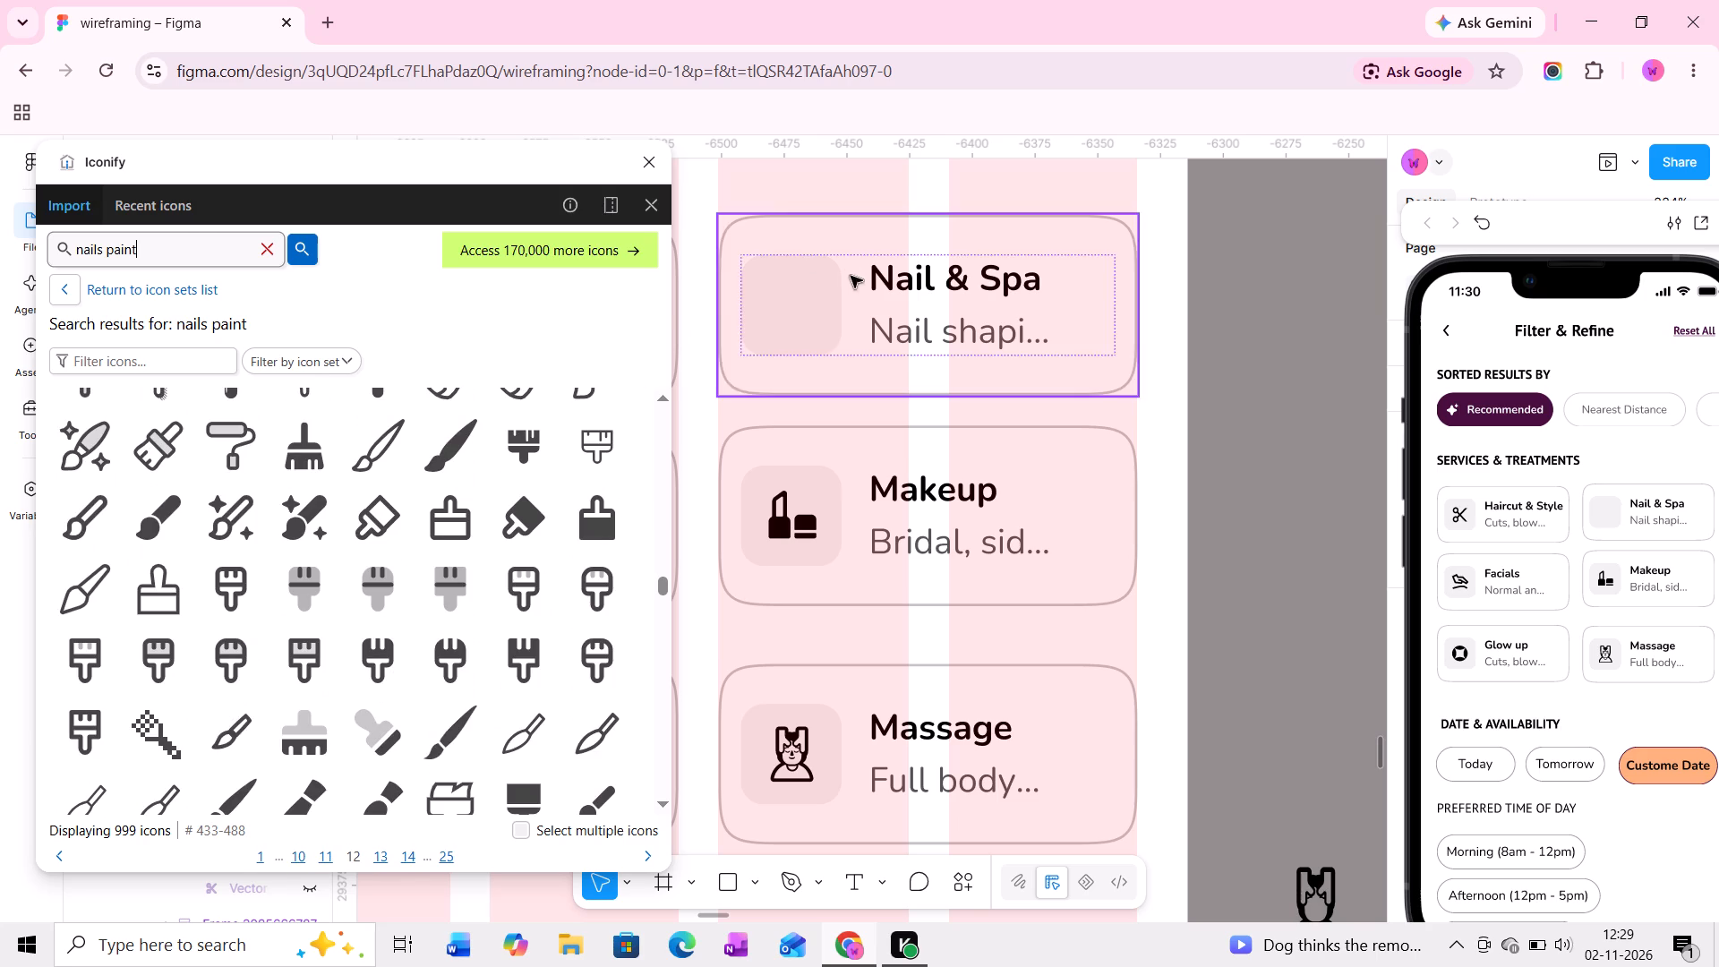
# Search the icon library for the hyphenated singular term "nail-paint".
pyautogui.click(138, 252)
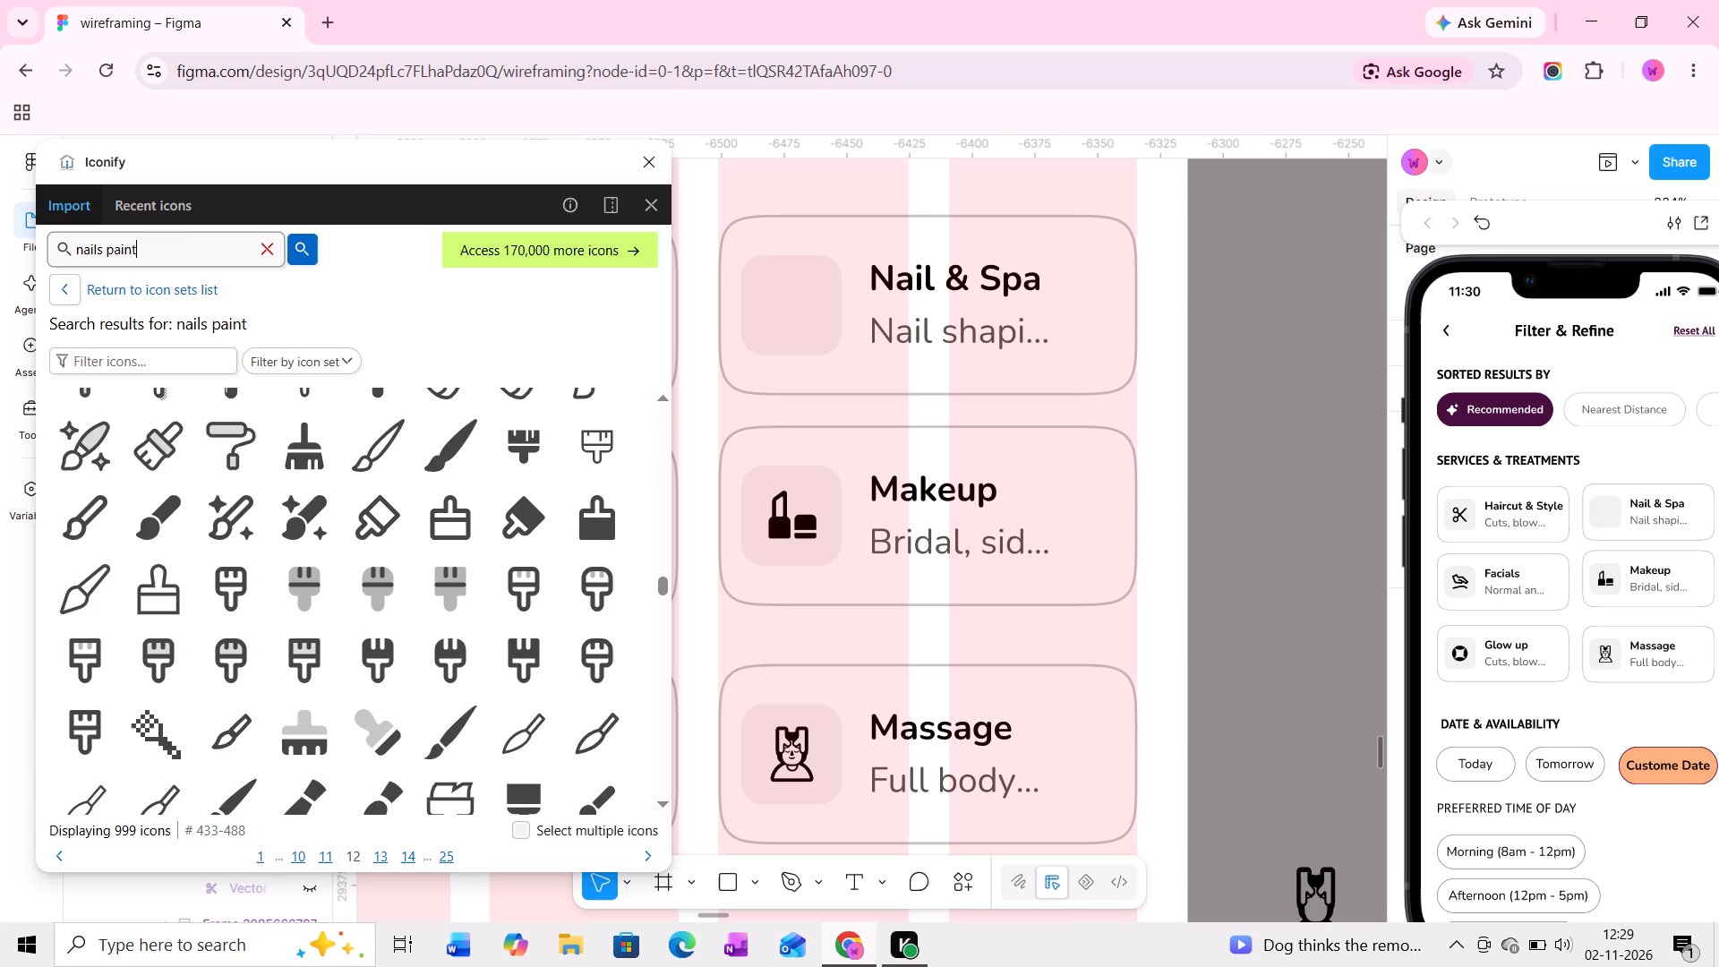
pyautogui.press('Left')
pyautogui.press('Left')
pyautogui.press('Left')
pyautogui.press('Left')
pyautogui.press('Left')
pyautogui.press('Left')
pyautogui.press('BackSpace')
pyautogui.press('Right')
pyautogui.press('BackSpace')
pyautogui.press('-')
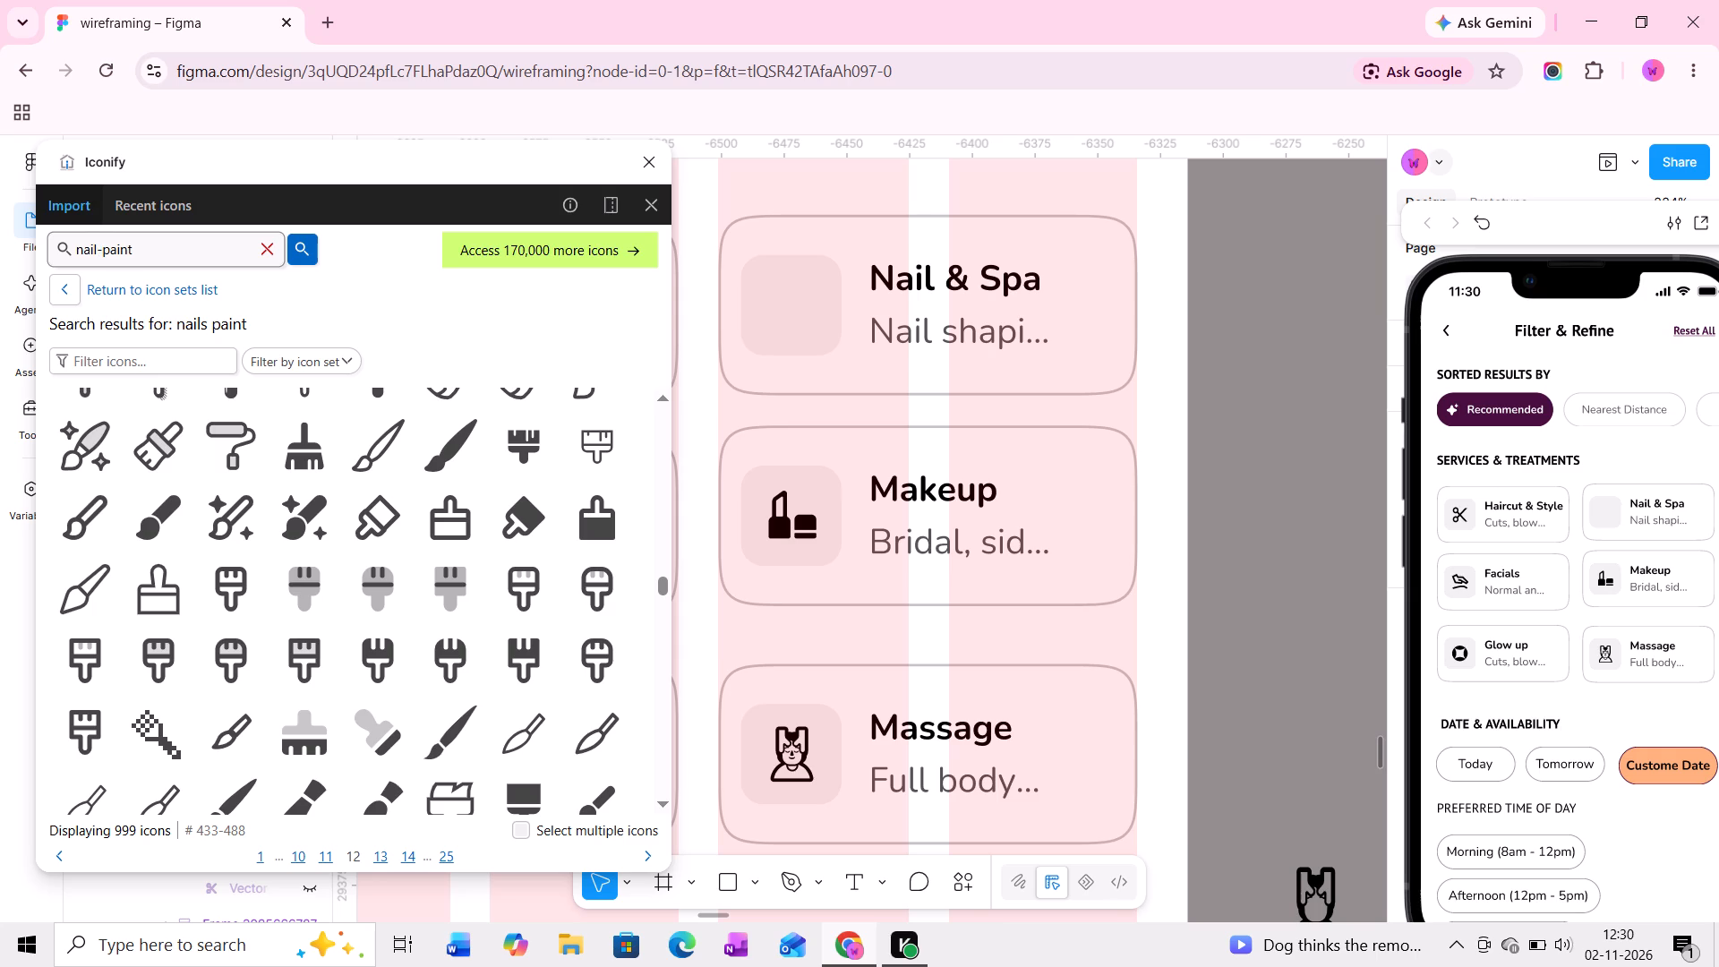
pyautogui.press('Return')
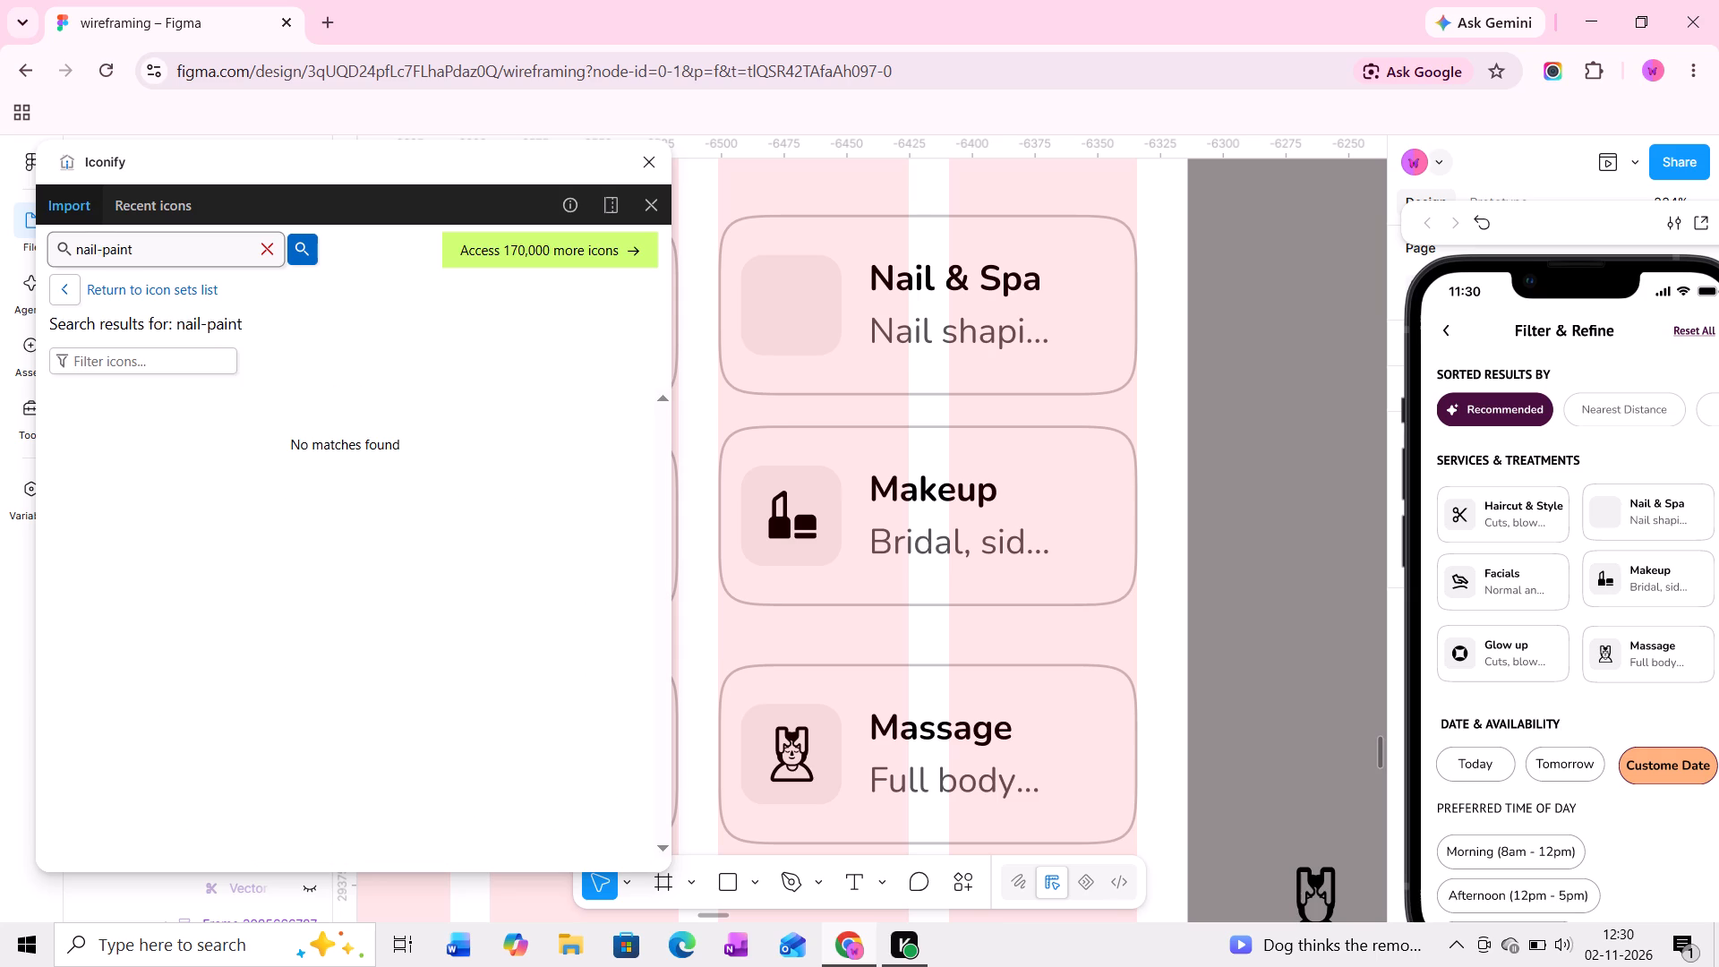
# Search the icon library for "nail paint" as two separate words.
pyautogui.press('BackSpace')
pyautogui.press('space')
pyautogui.press('Return')
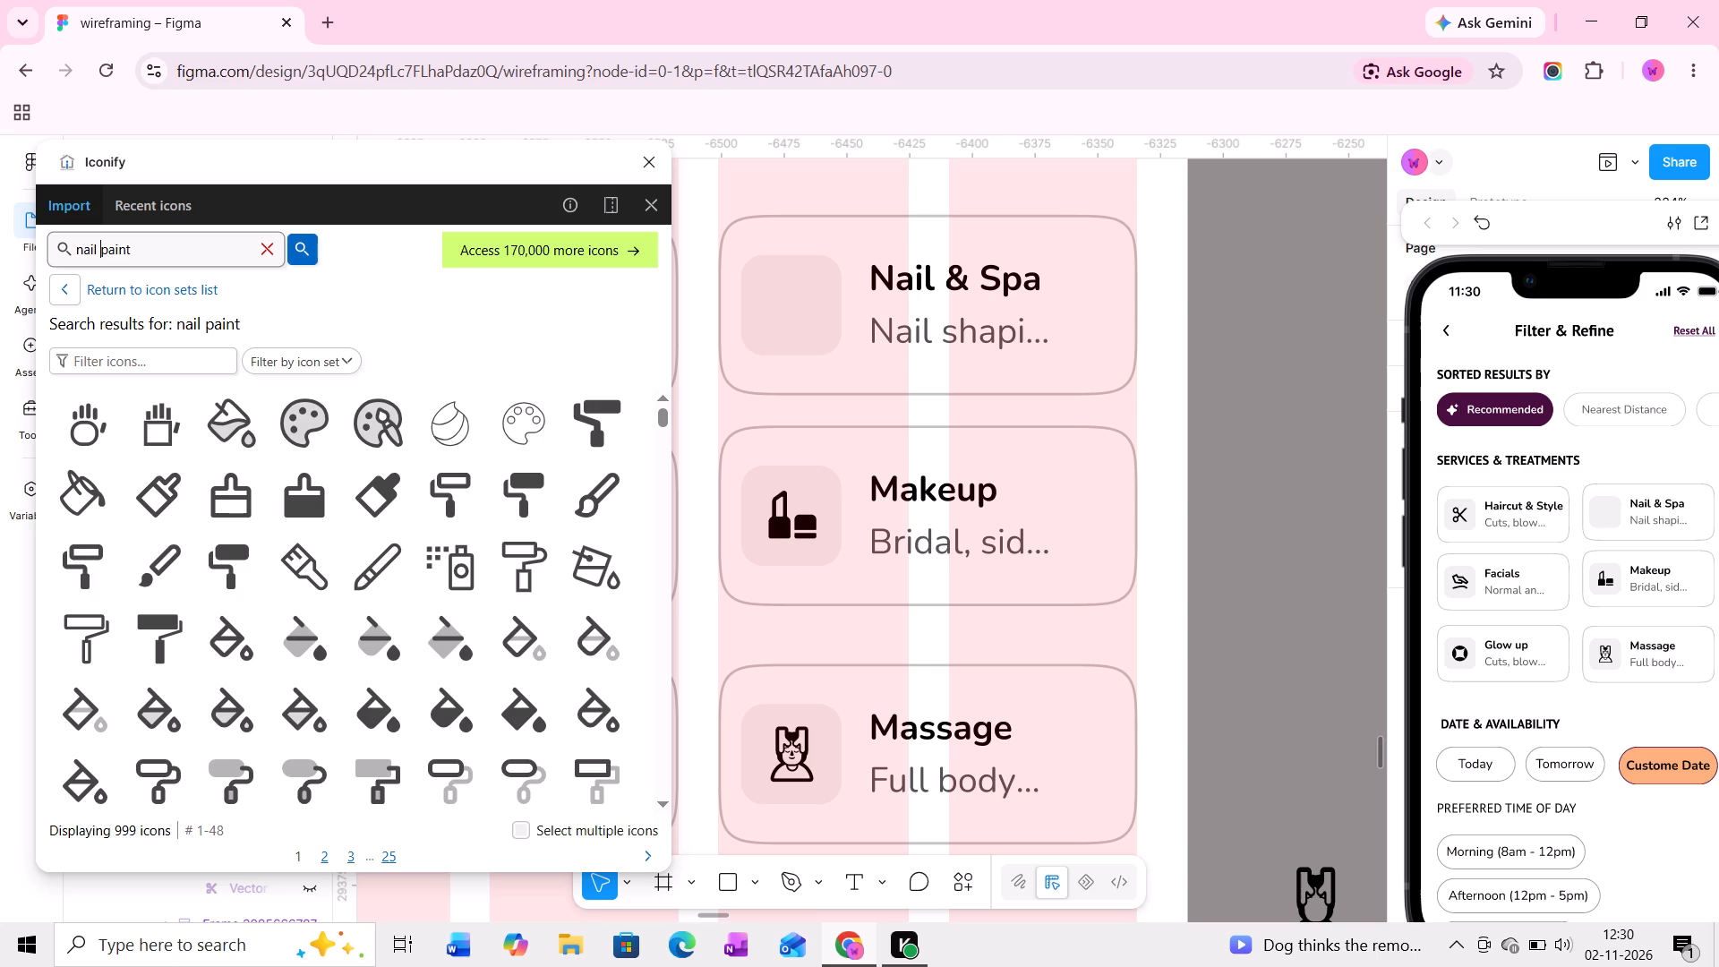
# Import the black monotone nail-polish icon onto the empty canvas beside the Filter screen and close the icon library.
pyautogui.scroll(-3, 410, 509)
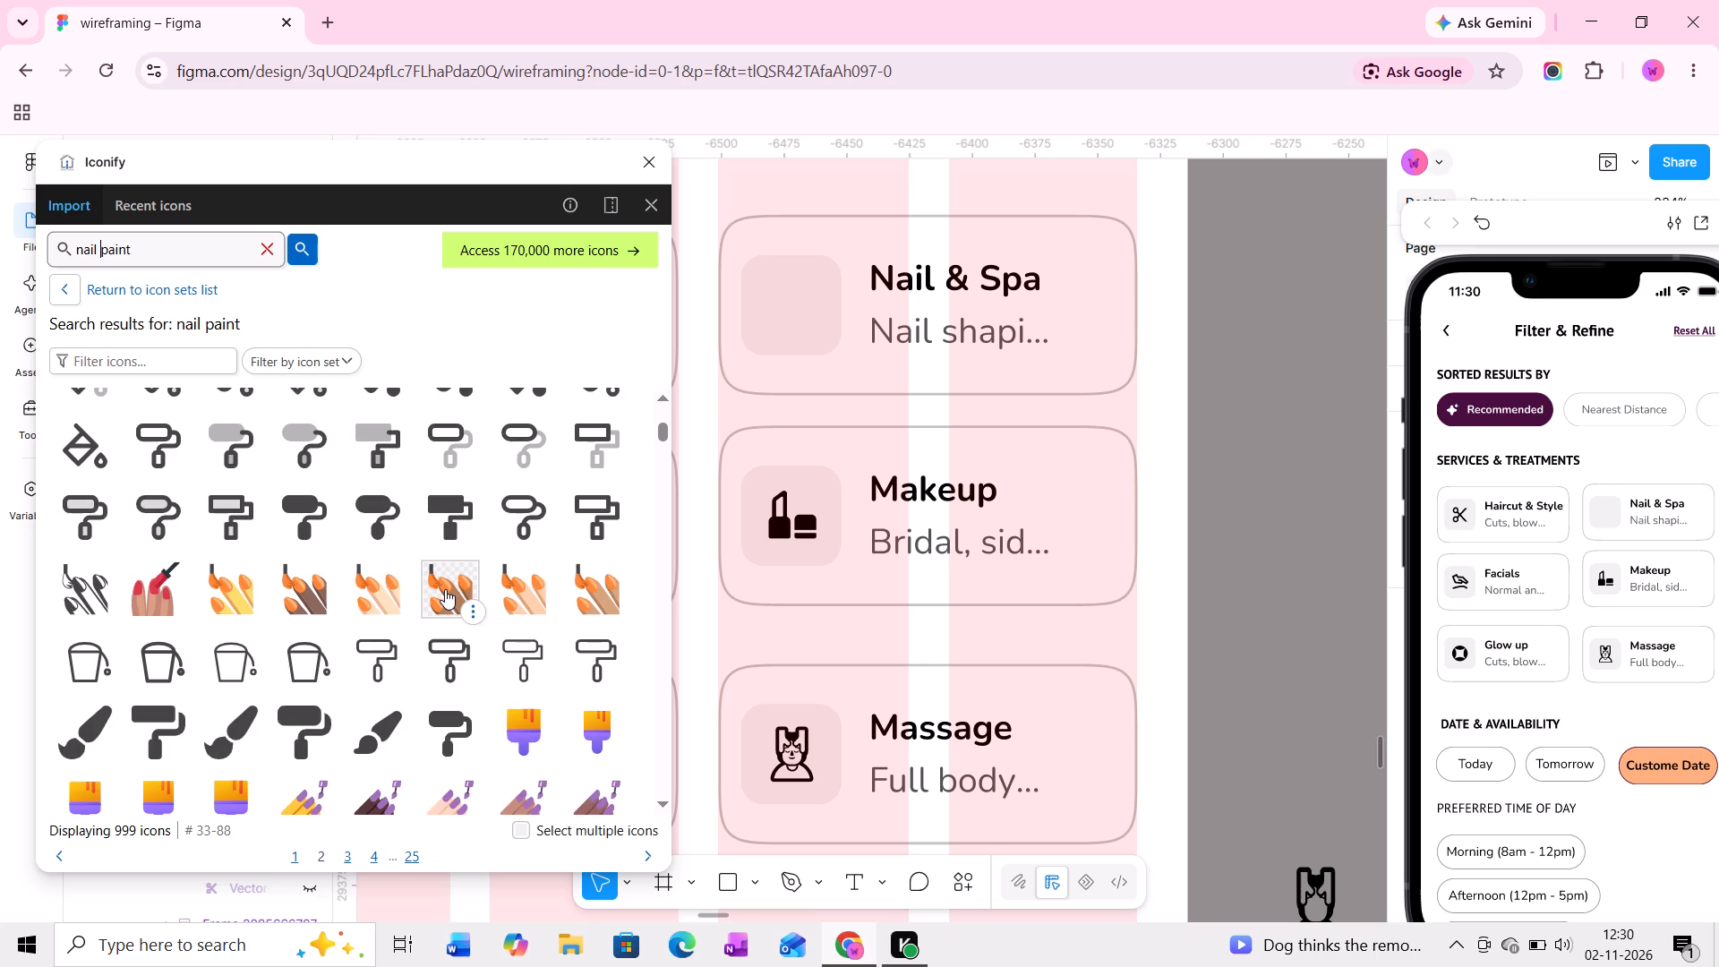
pyautogui.scroll(1, 445, 589)
pyautogui.moveTo(90, 697); pyautogui.dragTo(367, 659)
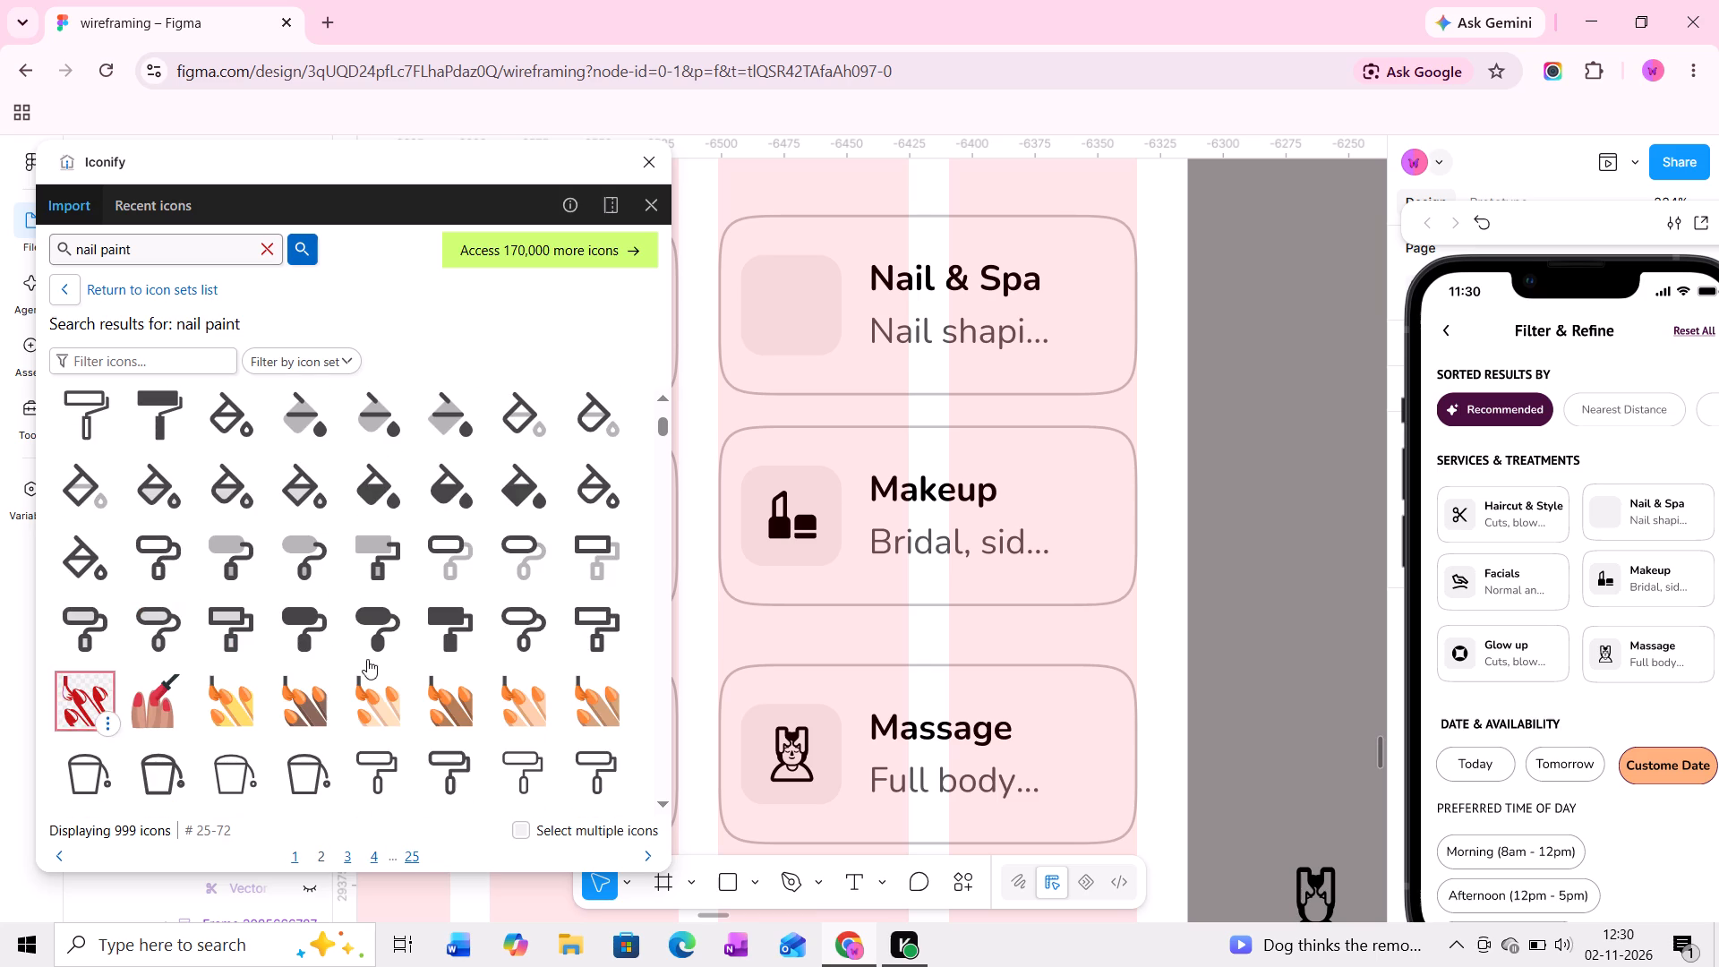
pyautogui.moveTo(367, 659); pyautogui.dragTo(1269, 321)
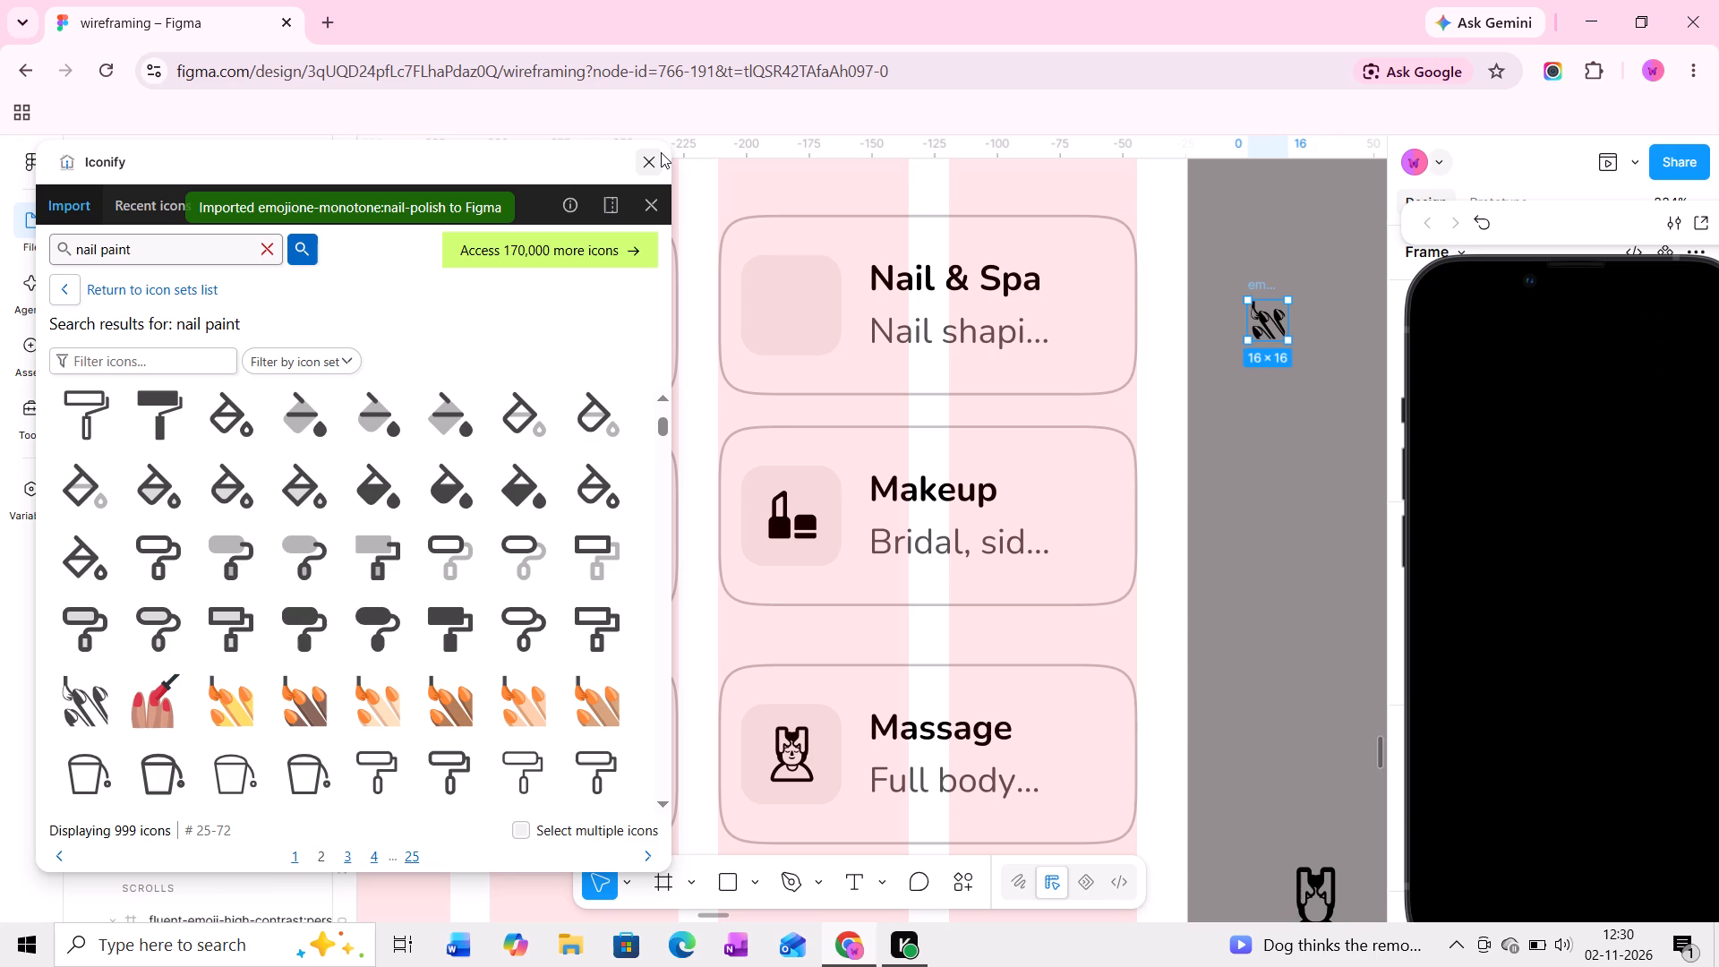
pyautogui.click(658, 153)
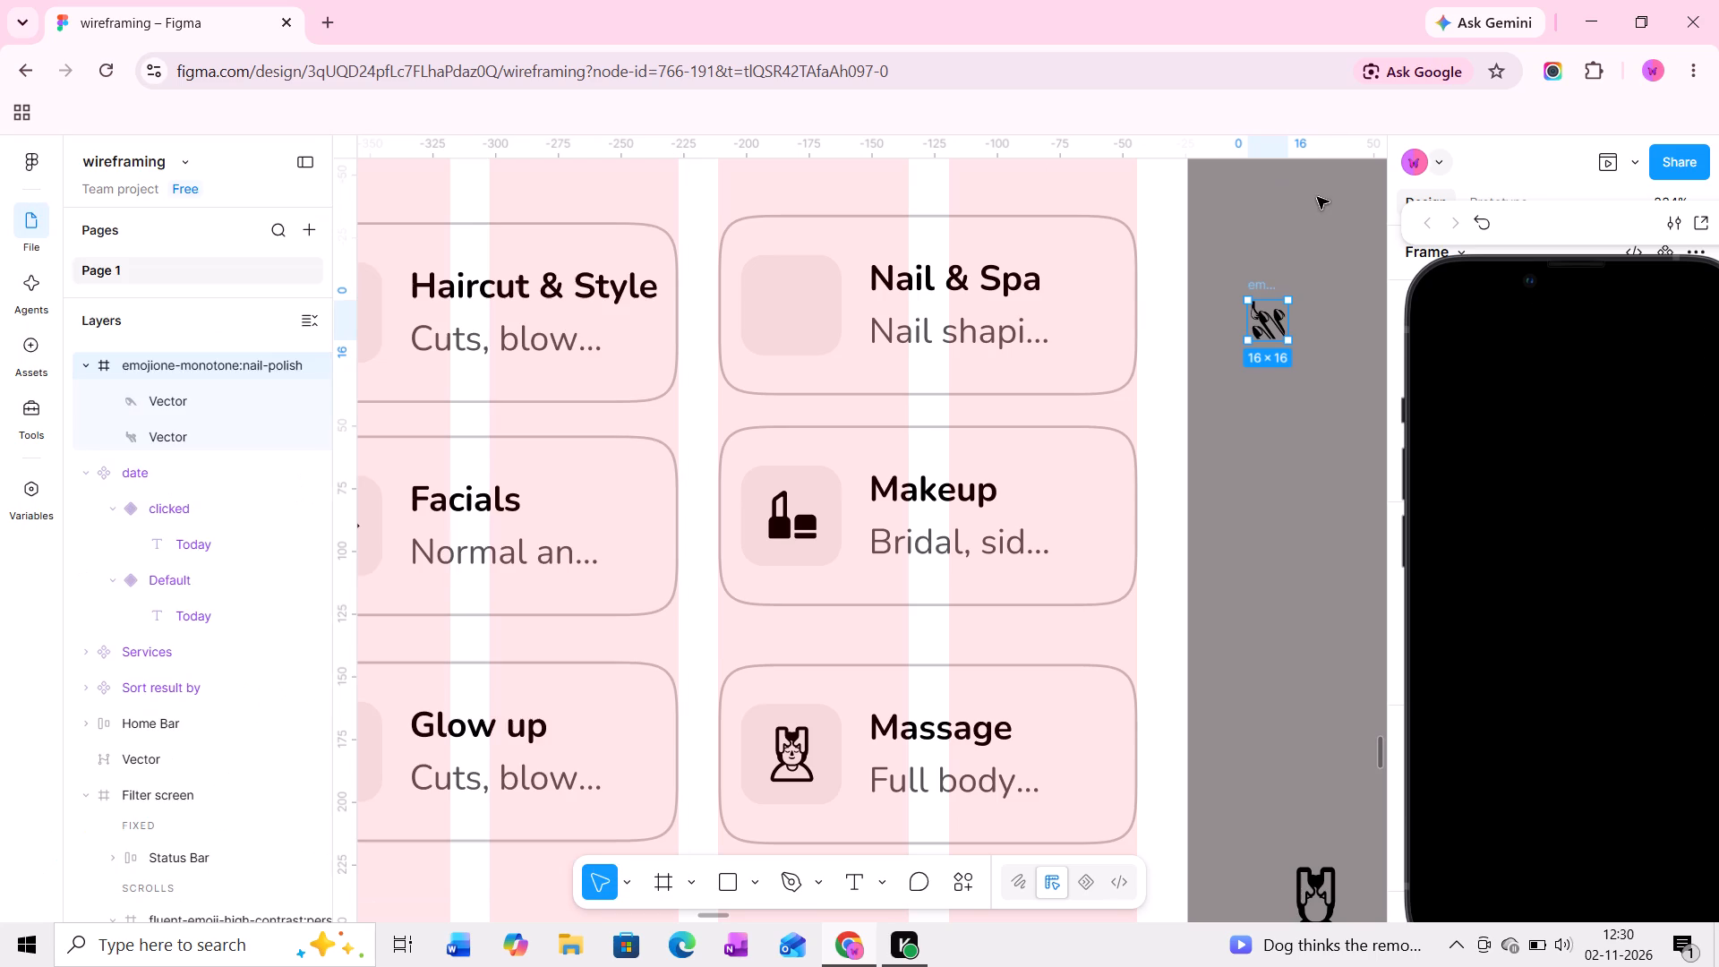
# Move the imported nail-polish icon into the empty icon tile of the Nail & Spa card.
pyautogui.moveTo(1258, 286); pyautogui.dragTo(796, 277)
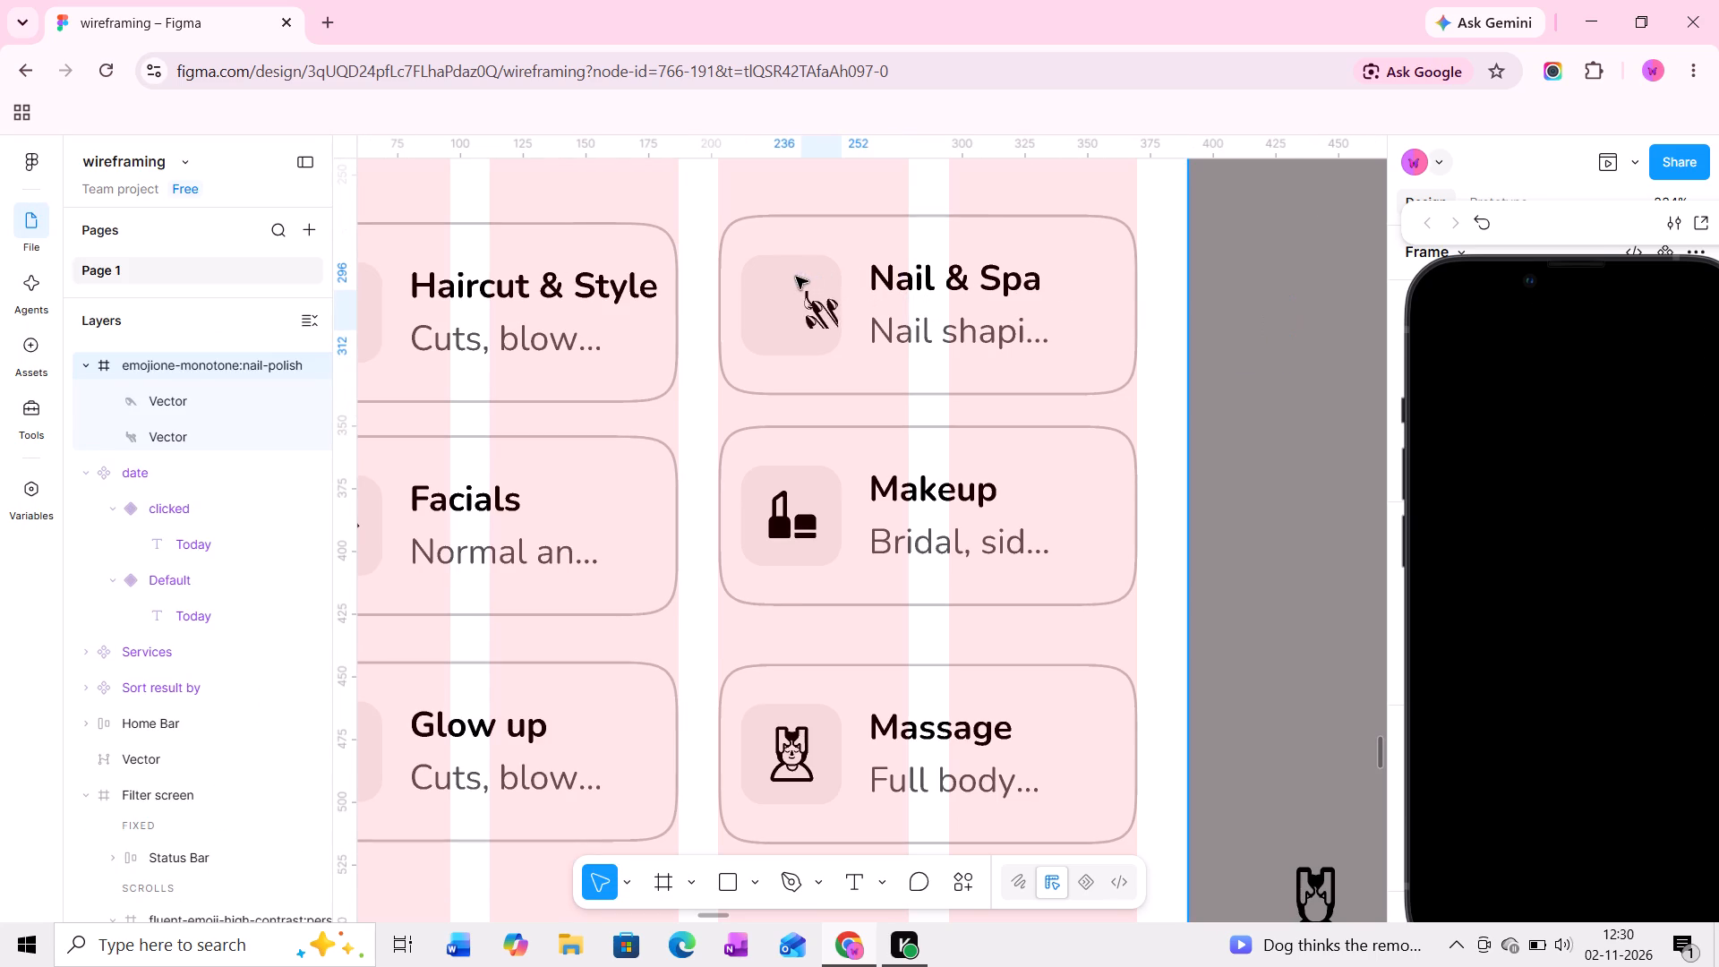
pyautogui.moveTo(796, 277); pyautogui.dragTo(783, 275)
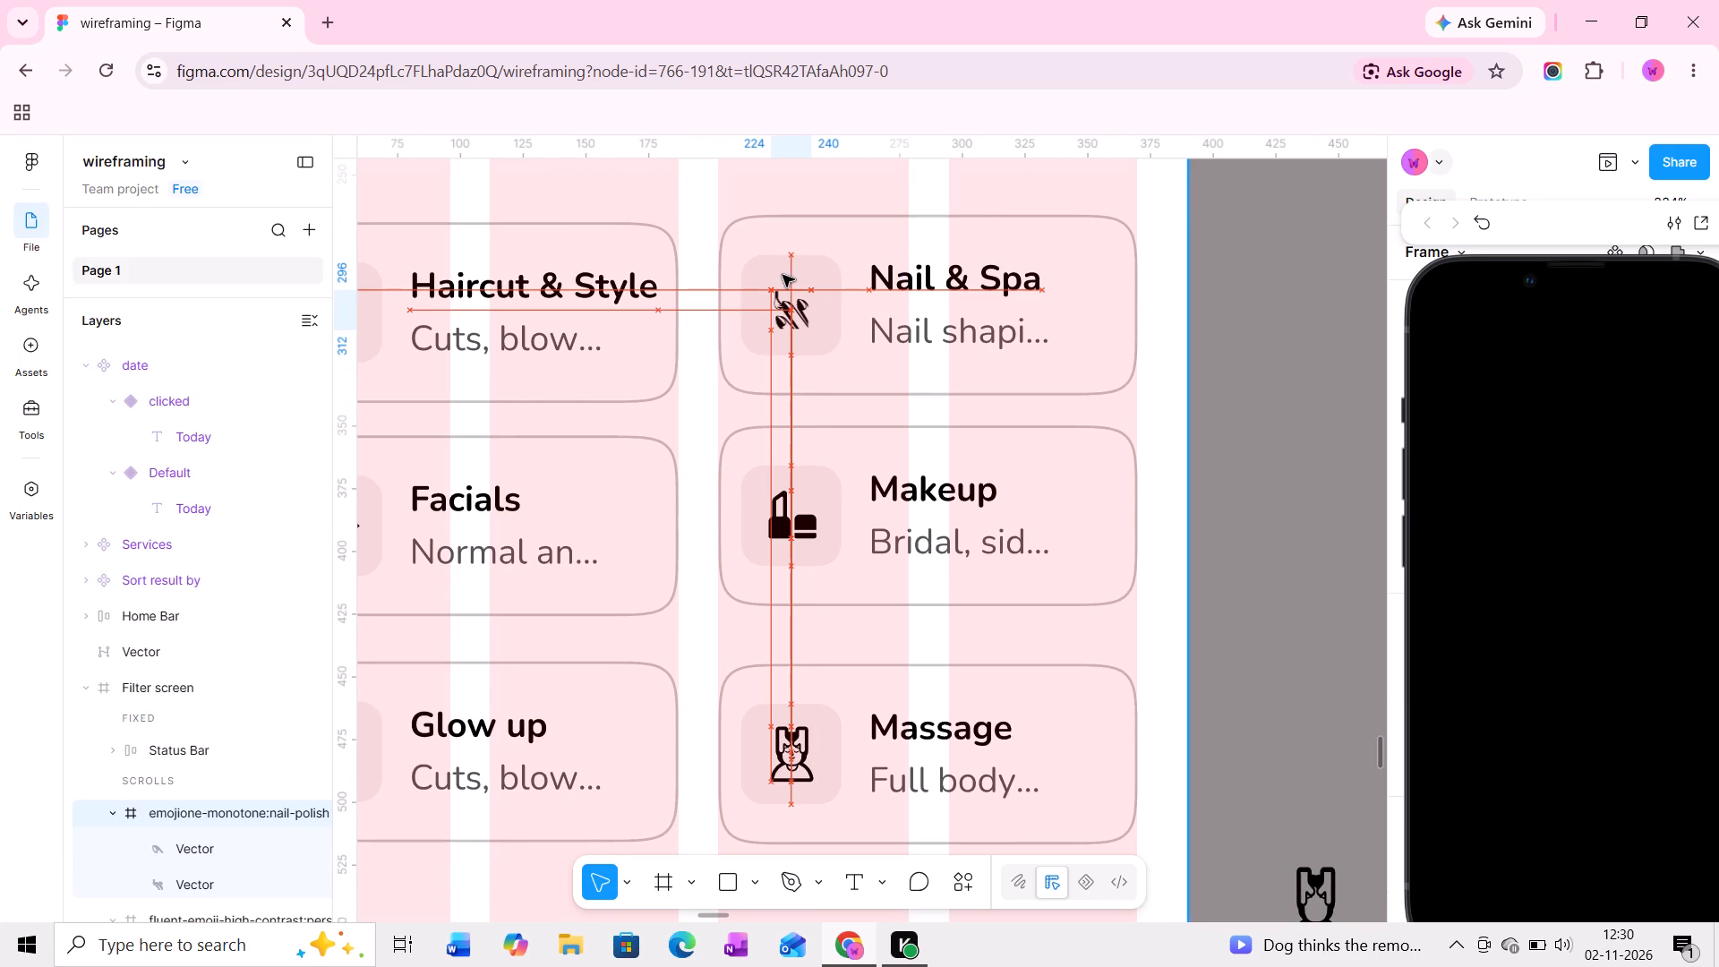
pyautogui.moveTo(783, 275); pyautogui.dragTo(782, 269)
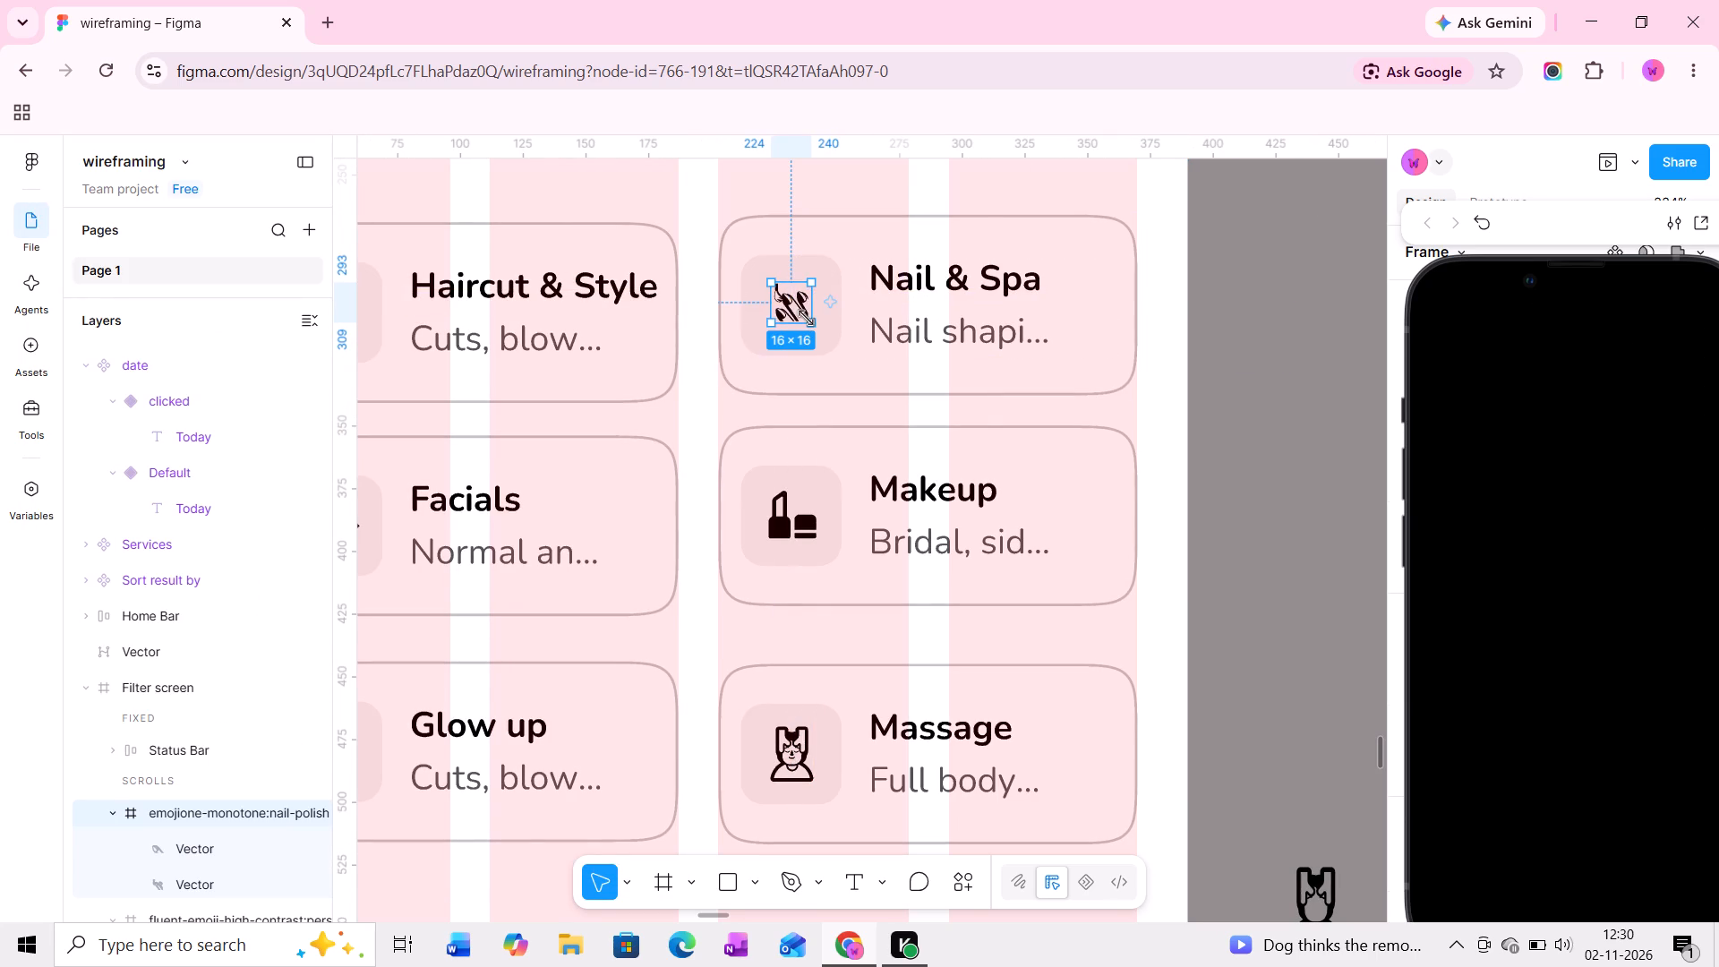
# Enlarge the nail-polish icon to 20 × 20 and recentre it in the Nail & Spa tile.
pyautogui.moveTo(806, 318); pyautogui.dragTo(819, 331)
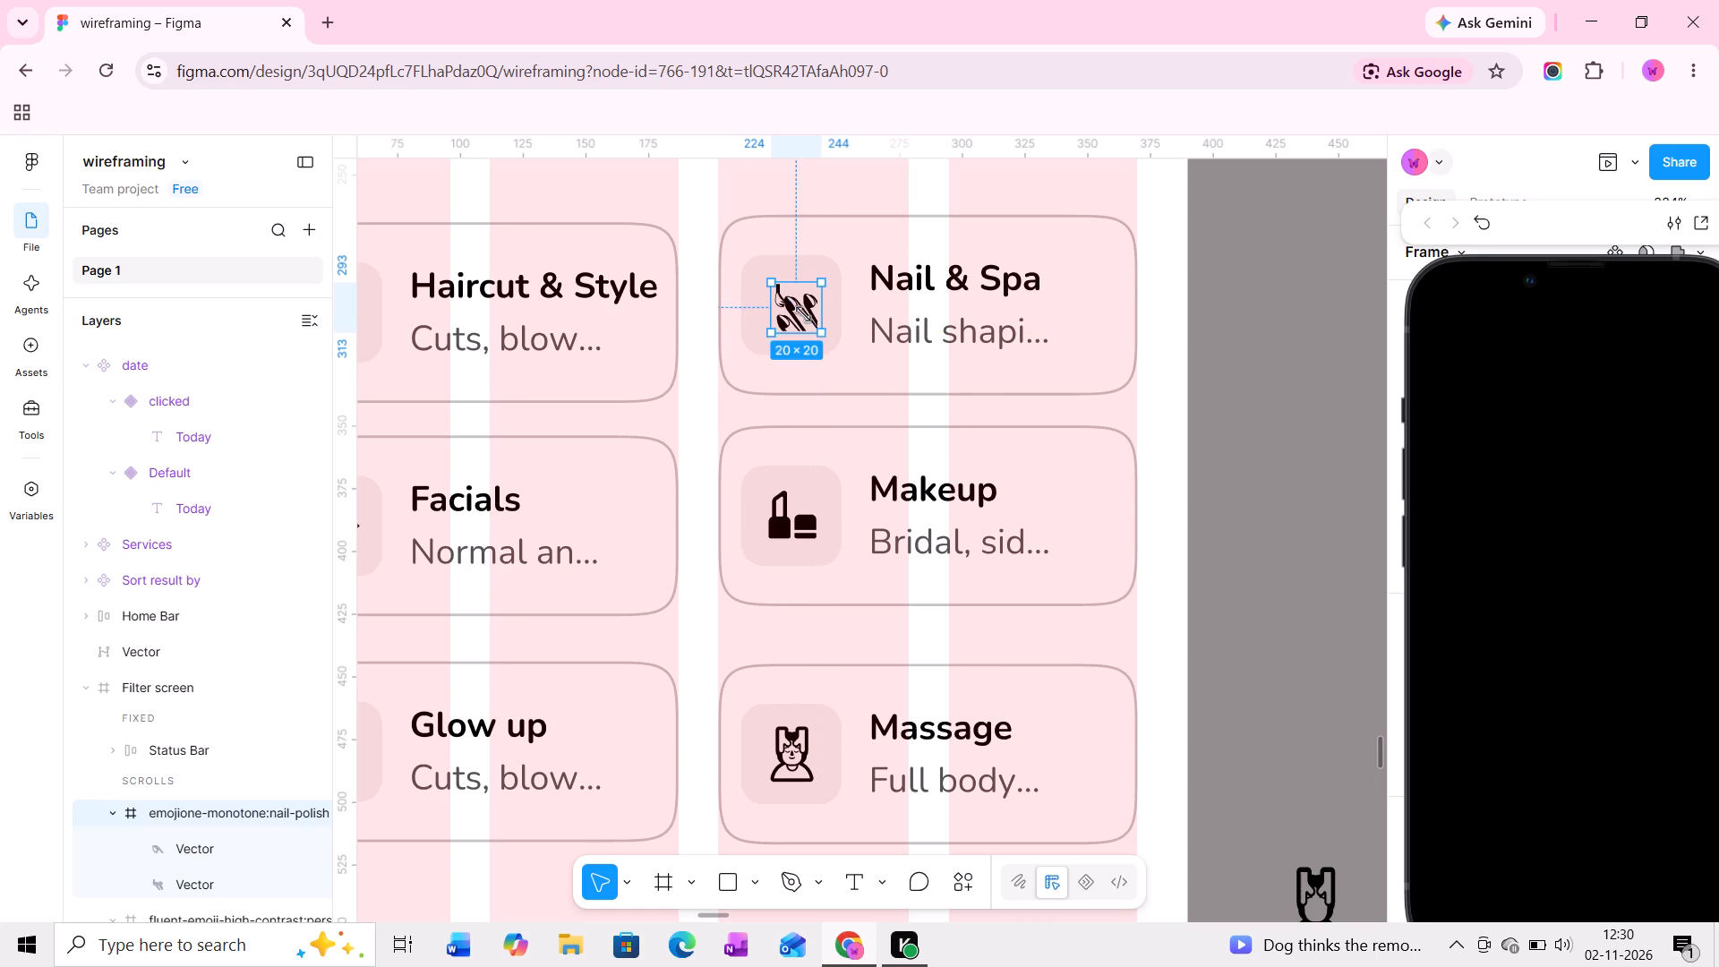
pyautogui.moveTo(805, 315); pyautogui.dragTo(792, 312)
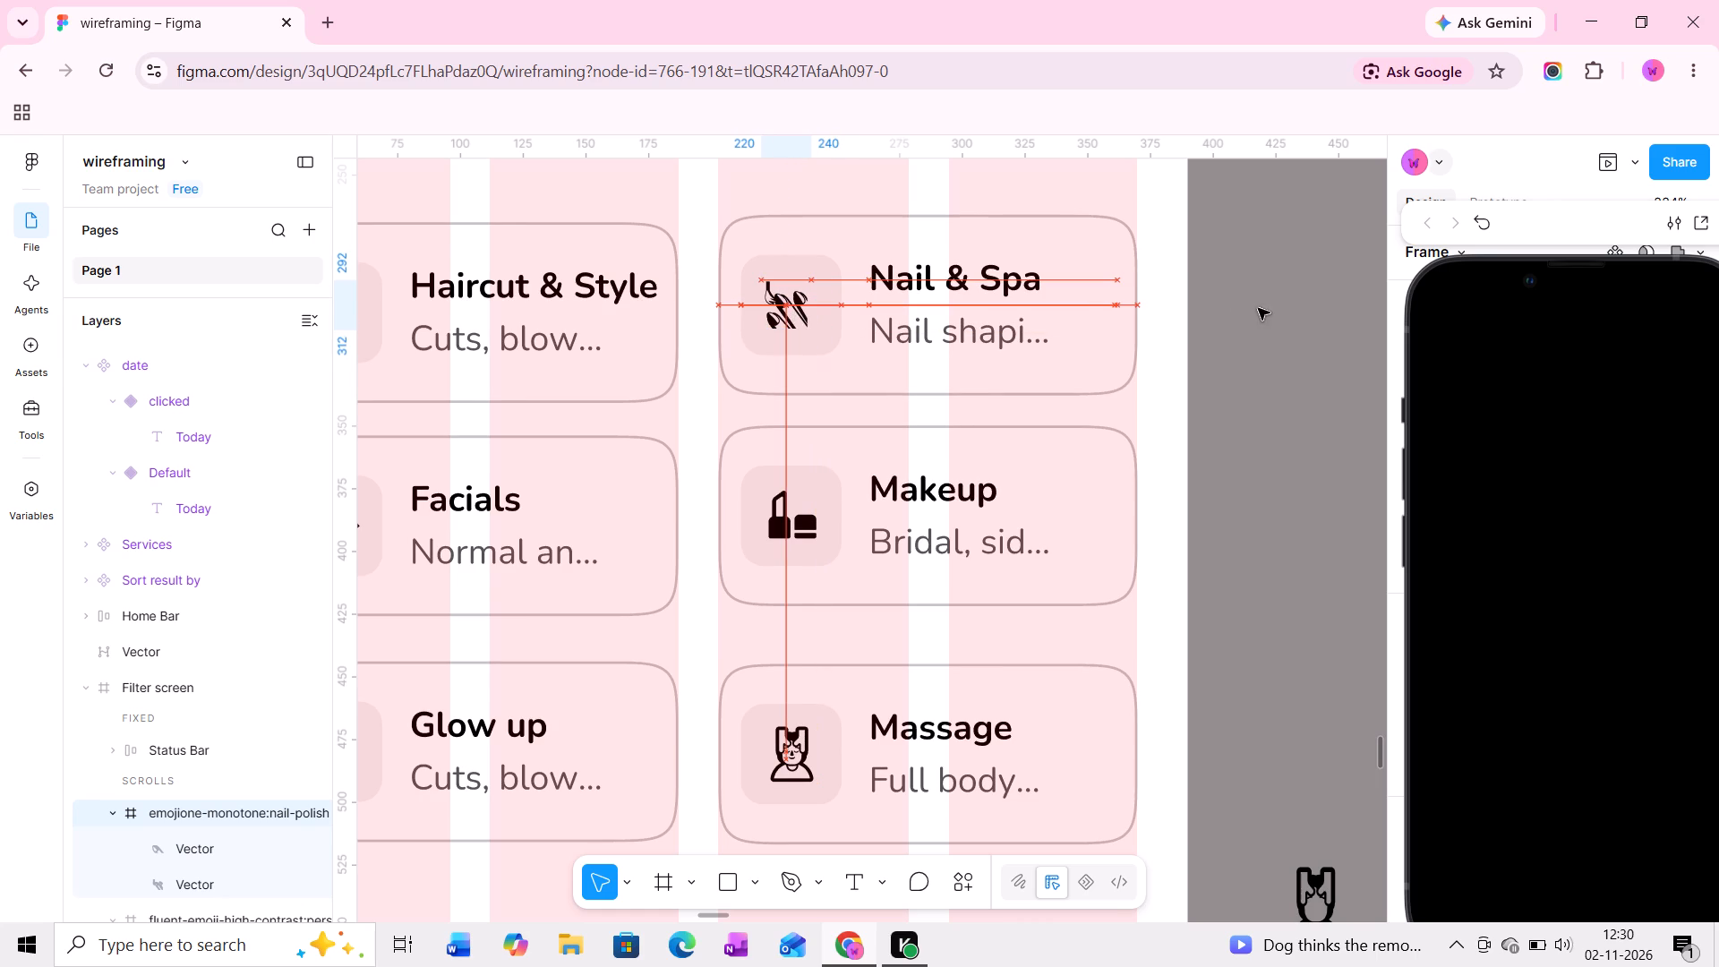
pyautogui.click(1263, 308)
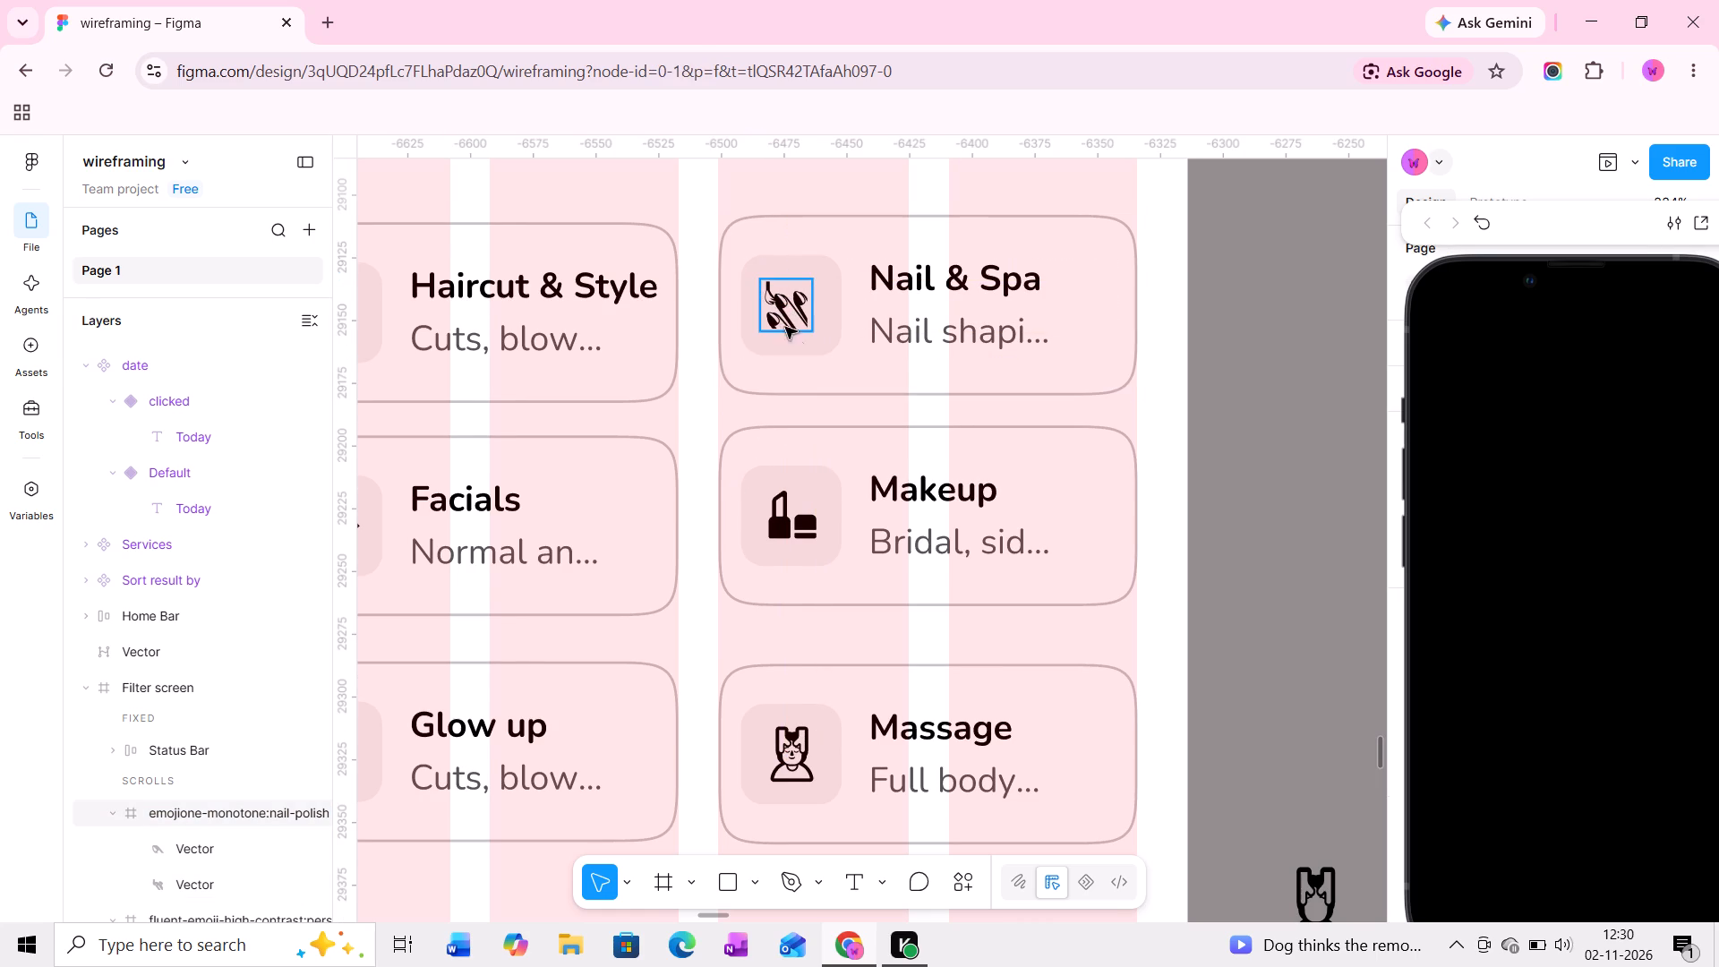
# Delete the facial-features vector from the icon in the Massage card.
pyautogui.keyDown('ctrl'); pyautogui.scroll(-5, 787, 332); pyautogui.keyUp('ctrl')
pyautogui.moveTo(861, 619); pyautogui.dragTo(861, 506, button='middle')
pyautogui.keyDown('ctrl'); pyautogui.scroll(13, 836, 526); pyautogui.keyUp('ctrl')
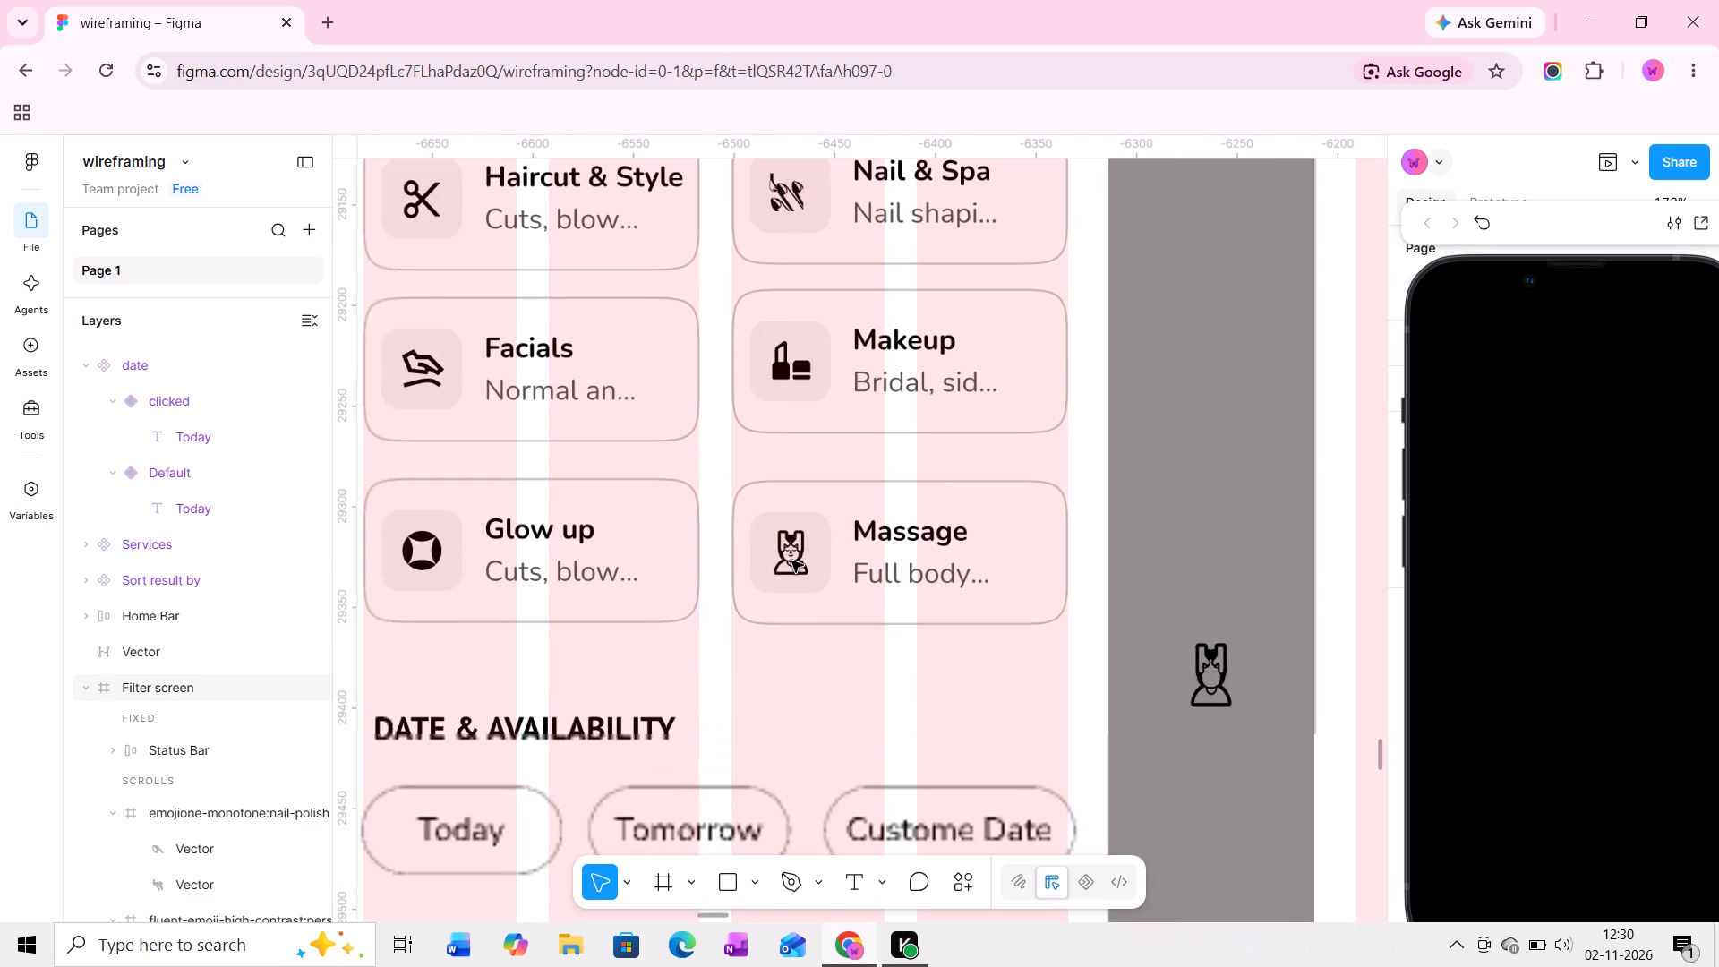
pyautogui.keyDown('ctrl'); pyautogui.scroll(11, 789, 562); pyautogui.keyUp('ctrl')
pyautogui.keyDown('ctrl'); pyautogui.click(760, 560); pyautogui.keyUp('ctrl')
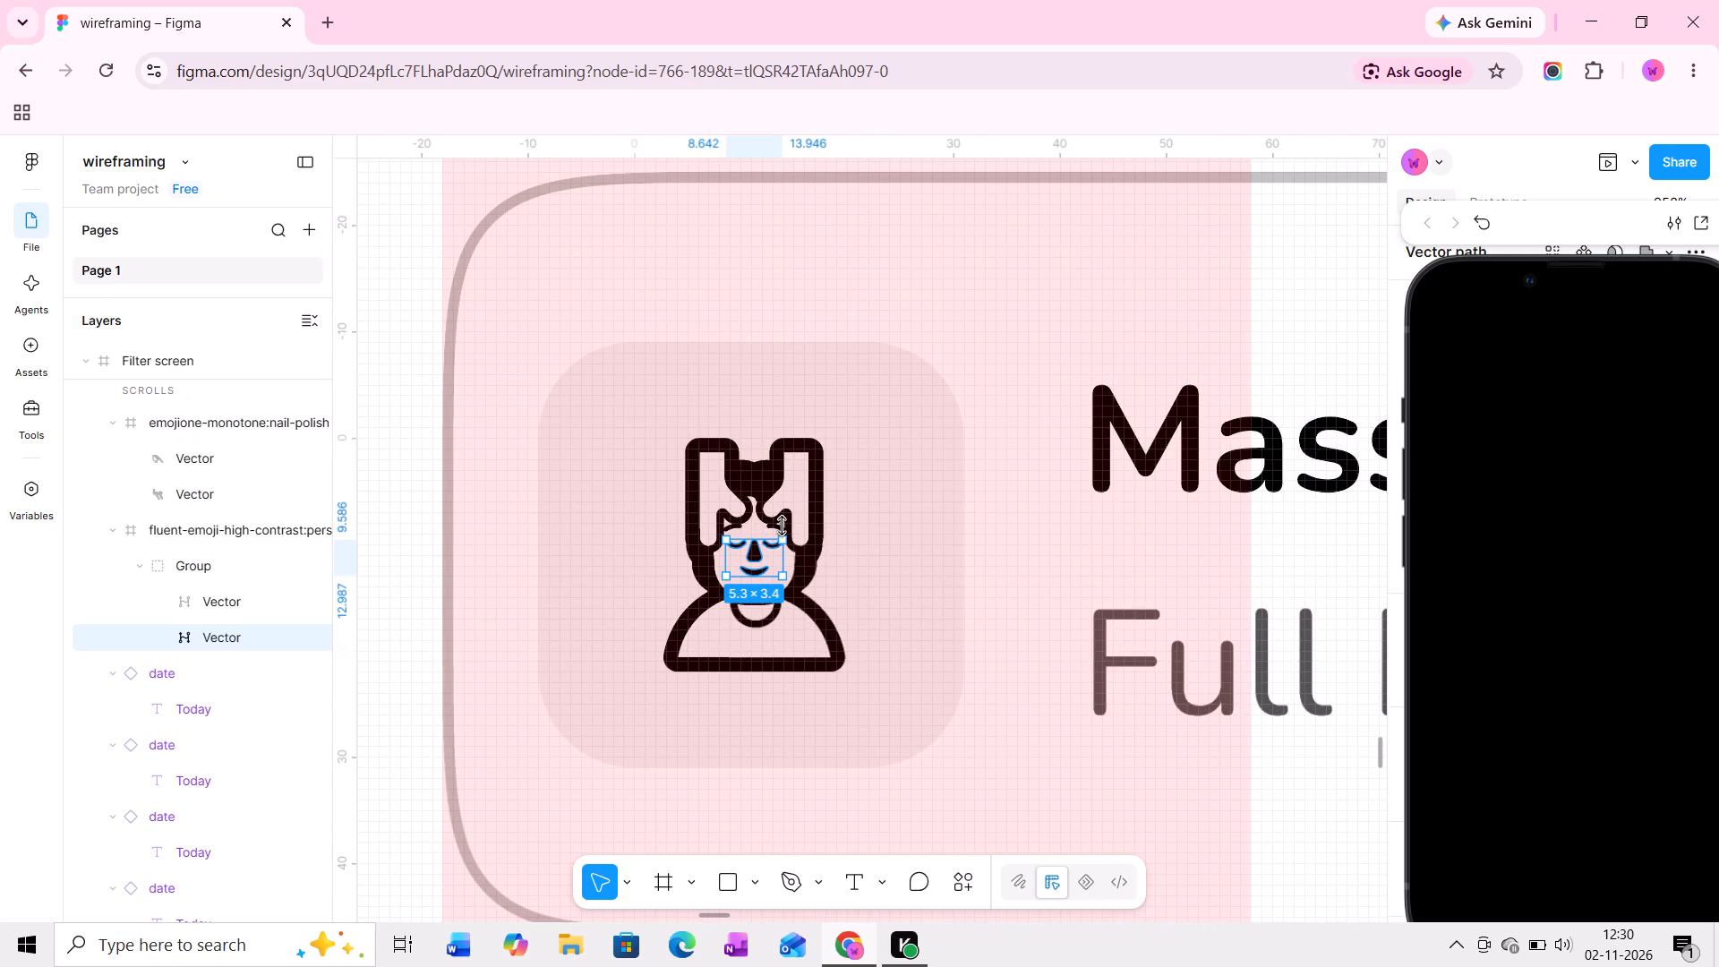
pyautogui.press('Delete')
# Review the Filter screen from the Massage card down to the empty space under the DISTANCE heading.
pyautogui.keyDown('ctrl'); pyautogui.scroll(-17, 836, 553); pyautogui.keyUp('ctrl')
pyautogui.keyDown('ctrl'); pyautogui.scroll(-4, 835, 577); pyautogui.keyUp('ctrl')
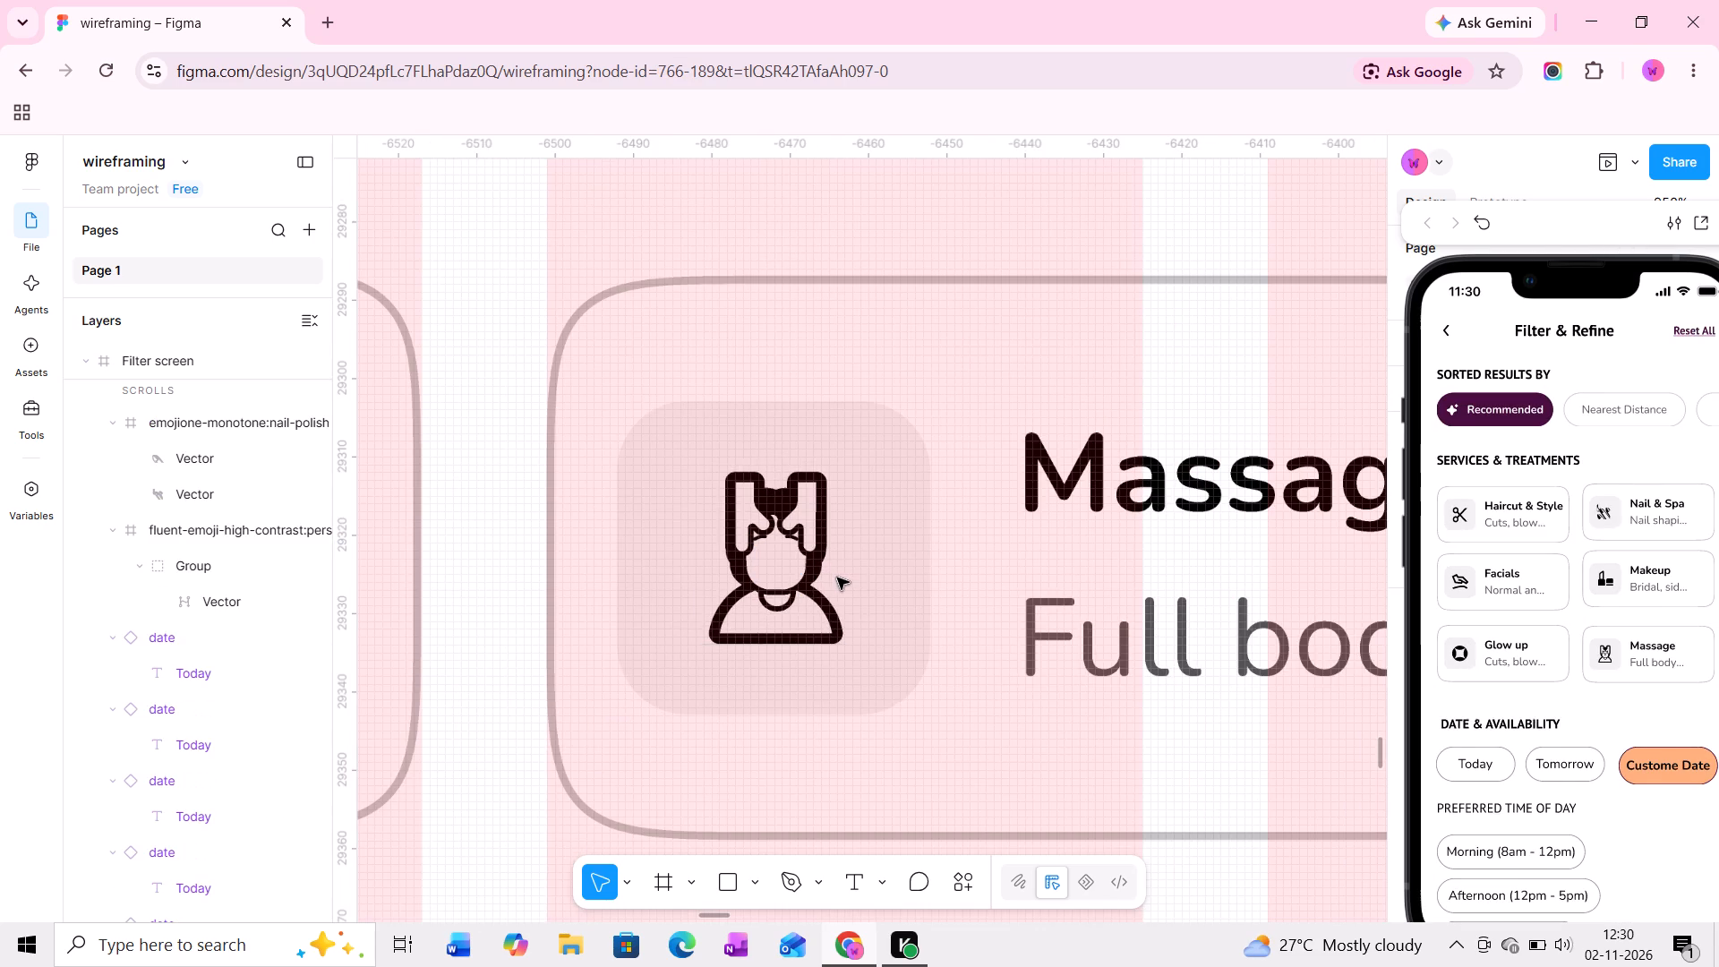
pyautogui.keyDown('ctrl'); pyautogui.scroll(-19, 842, 578); pyautogui.keyUp('ctrl')
pyautogui.moveTo(880, 595); pyautogui.dragTo(862, 384, button='middle')
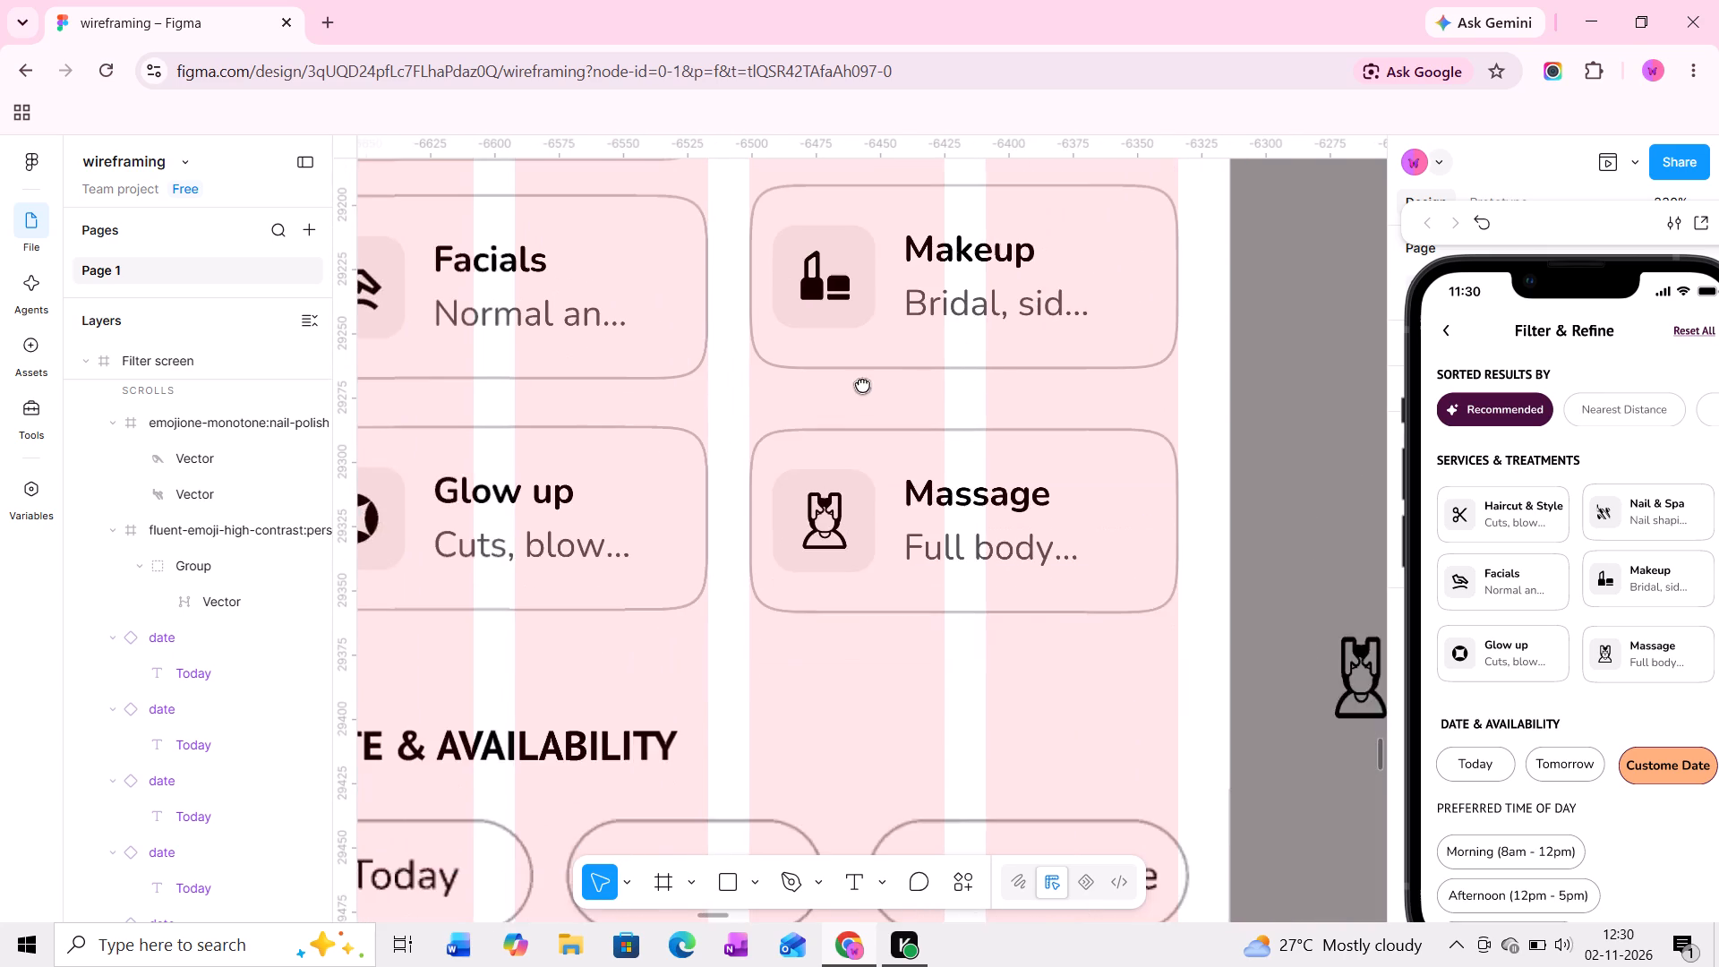
pyautogui.keyDown('ctrl'); pyautogui.scroll(-6, 859, 404); pyautogui.keyUp('ctrl')
pyautogui.keyDown('ctrl'); pyautogui.scroll(-4, 851, 494); pyautogui.keyUp('ctrl')
pyautogui.moveTo(843, 525); pyautogui.dragTo(834, 404, button='middle')
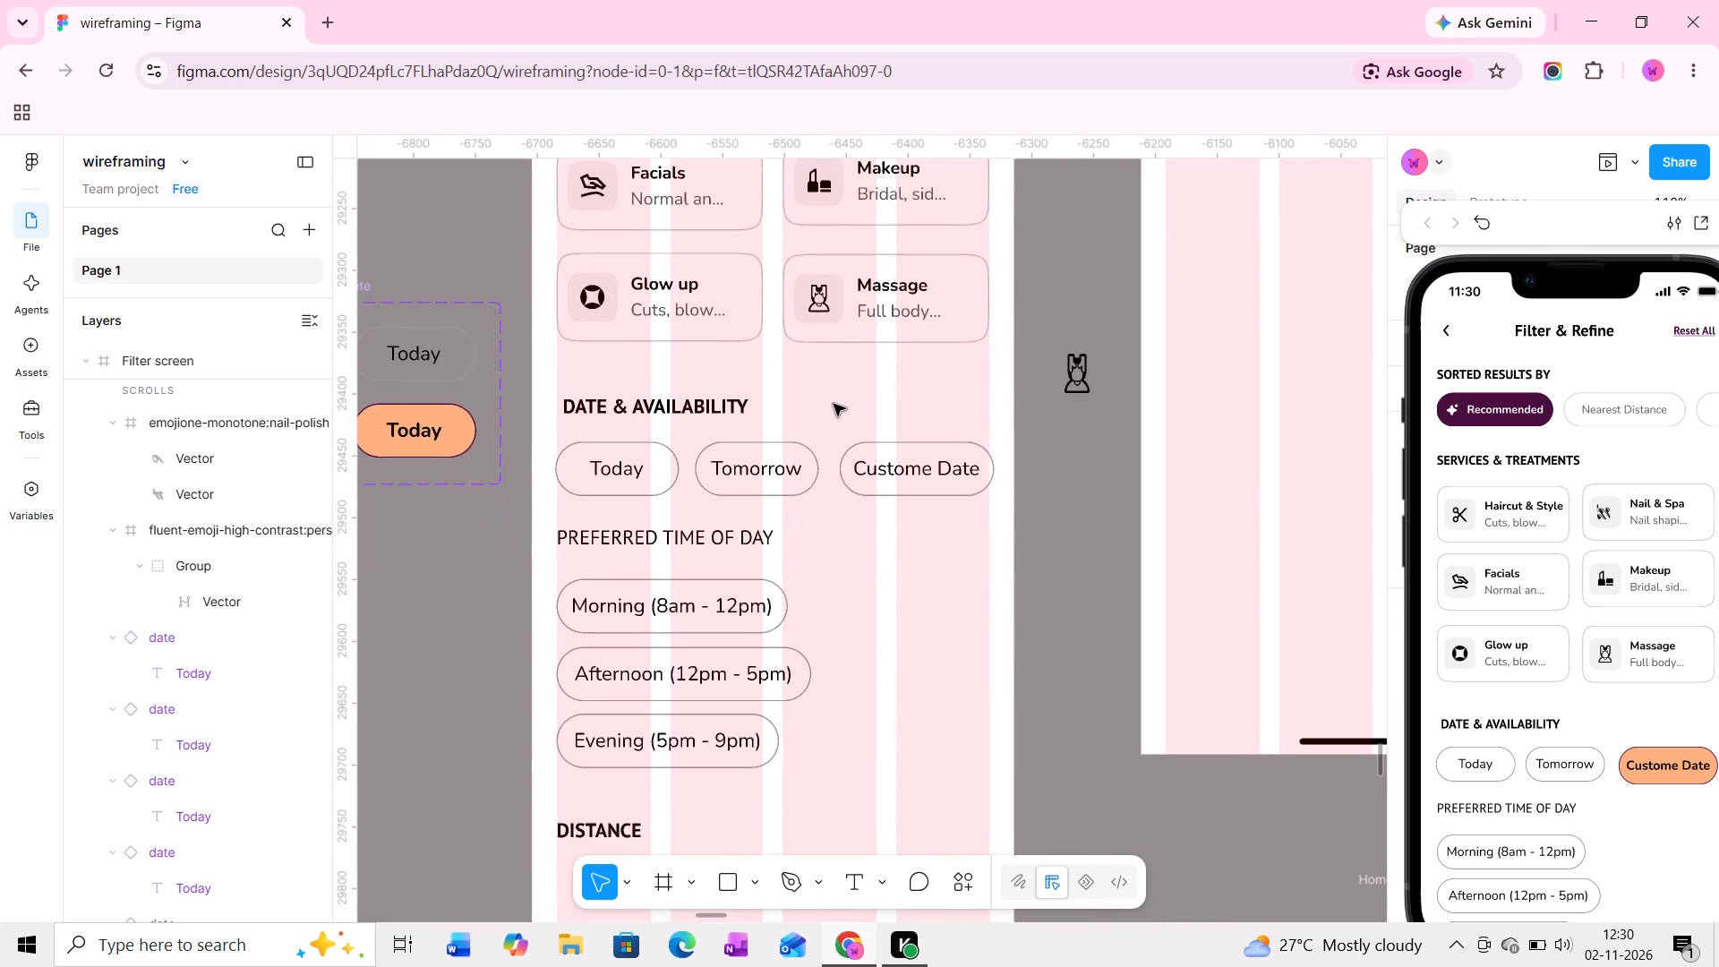
pyautogui.scroll(-5, 834, 403)
pyautogui.moveTo(731, 443); pyautogui.dragTo(734, 393, button='middle')
pyautogui.moveTo(701, 475); pyautogui.dragTo(702, 305, button='middle')
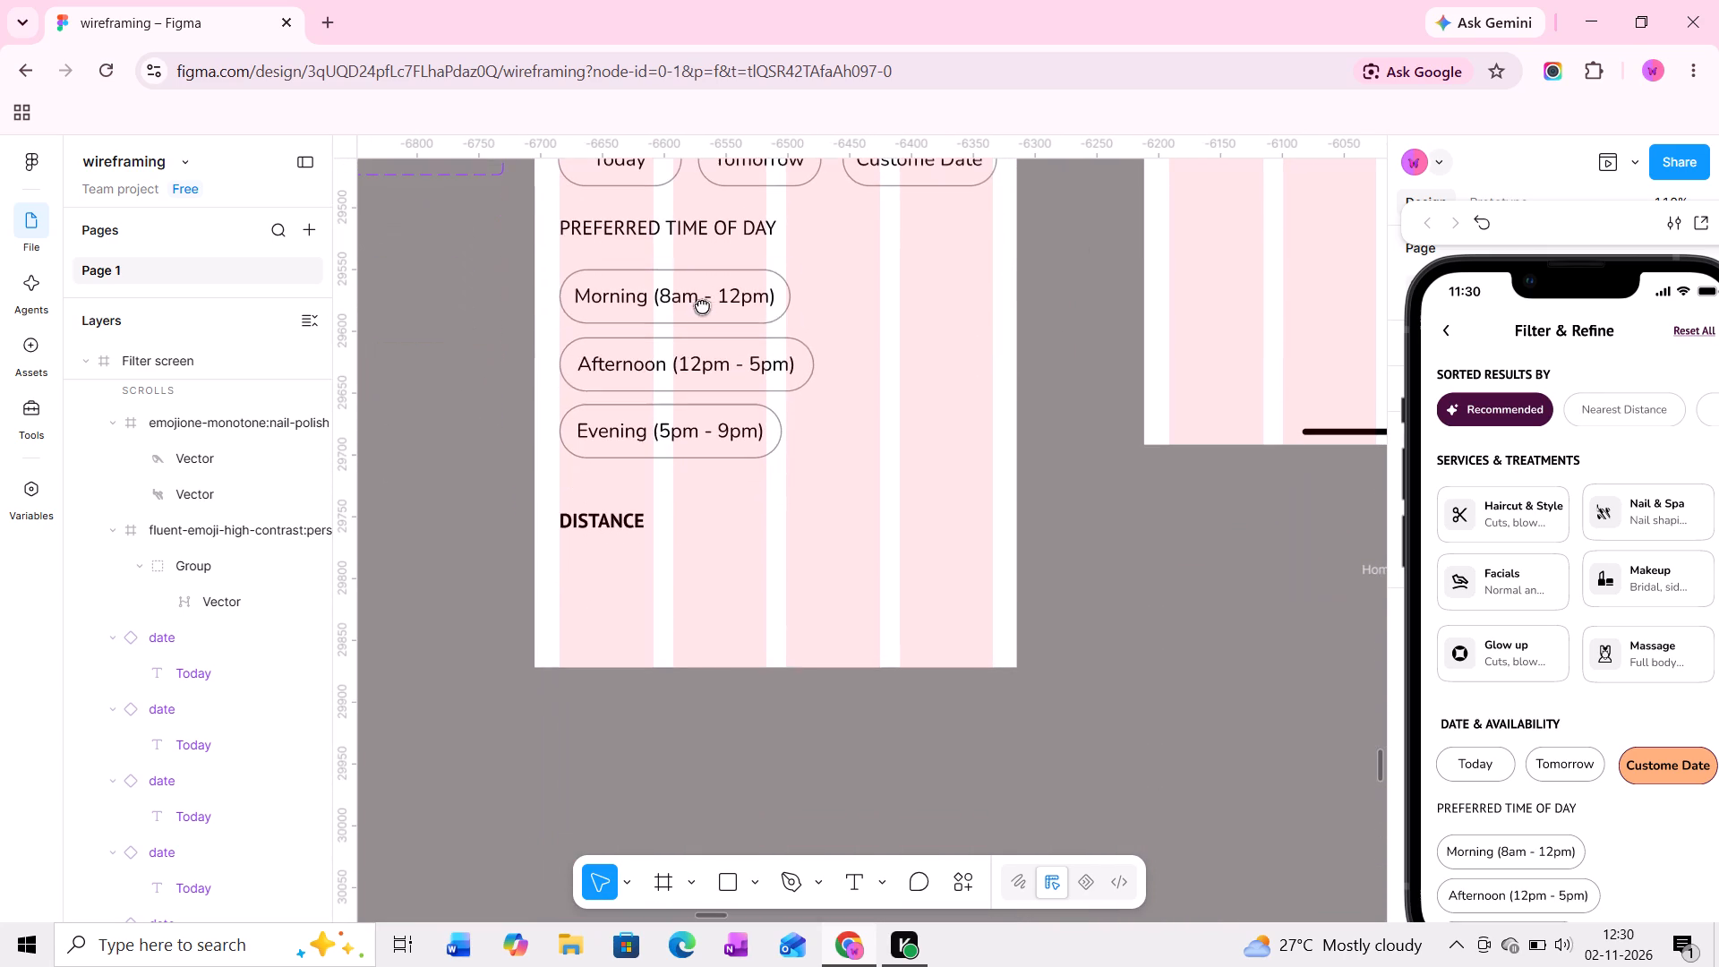
pyautogui.moveTo(637, 497); pyautogui.dragTo(640, 406, button='middle')
pyautogui.keyDown('ctrl'); pyautogui.scroll(6, 636, 437); pyautogui.keyUp('ctrl')
pyautogui.moveTo(665, 485); pyautogui.dragTo(666, 372, button='middle')
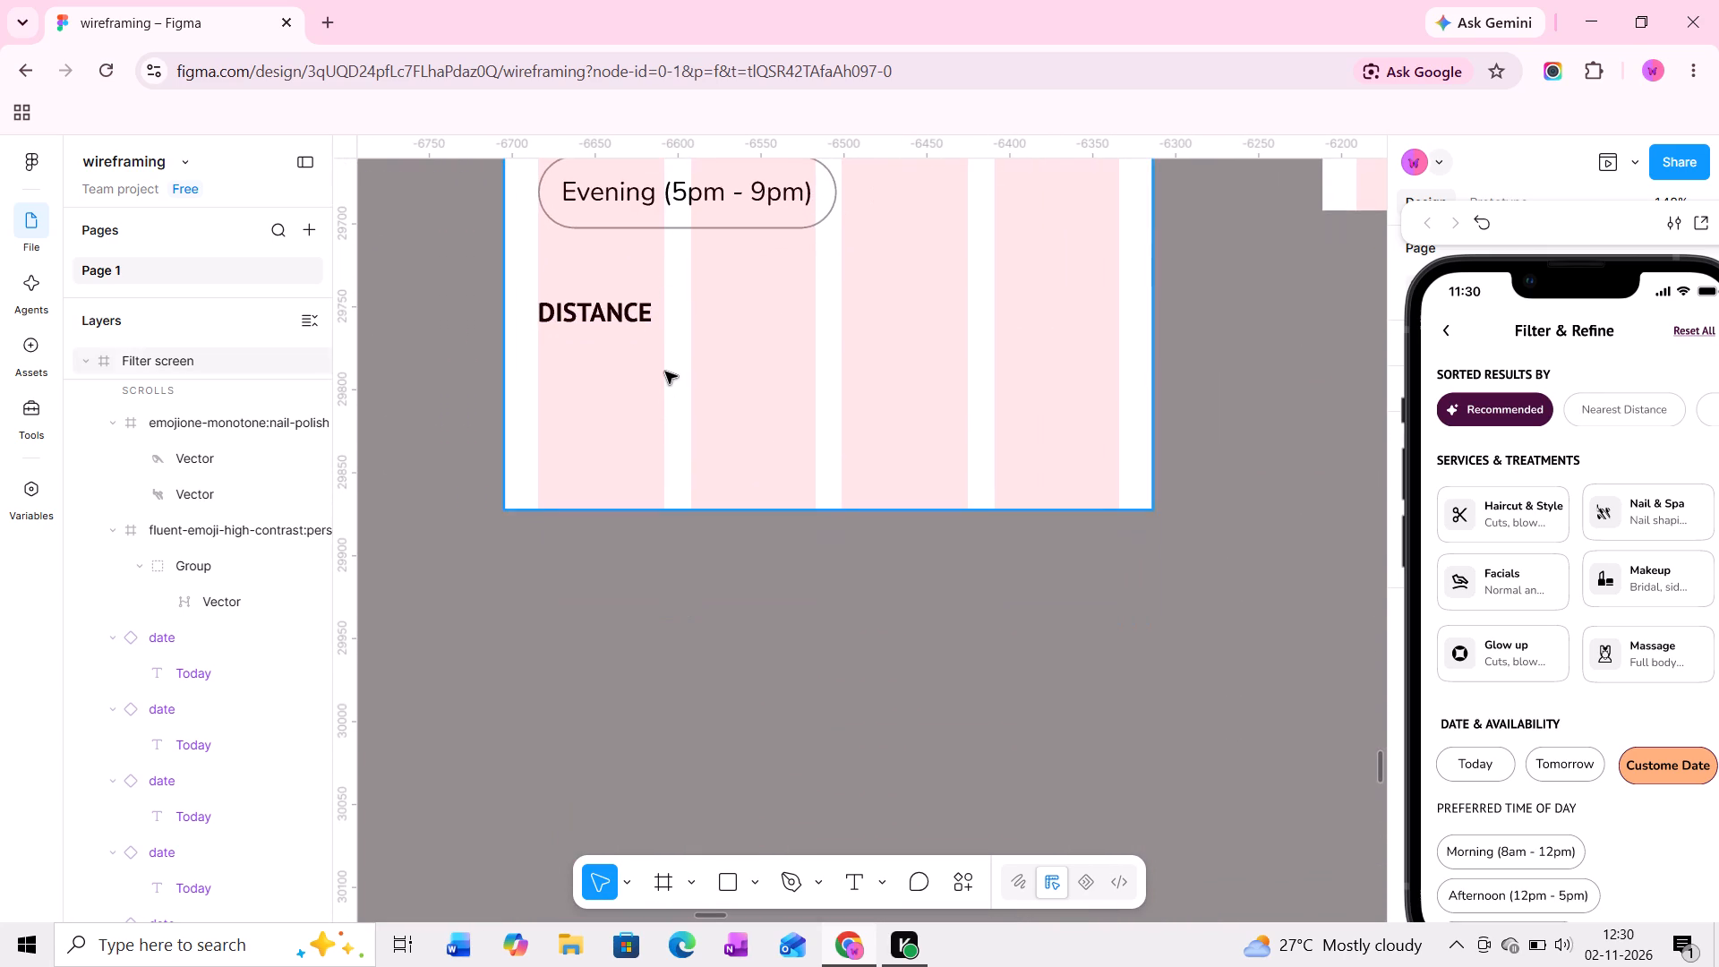
# Extend the Filter screen frame downward to a height of about 1072 to make room below the DISTANCE heading.
pyautogui.keyDown('ctrl'); pyautogui.scroll(2, 665, 372); pyautogui.keyUp('ctrl')
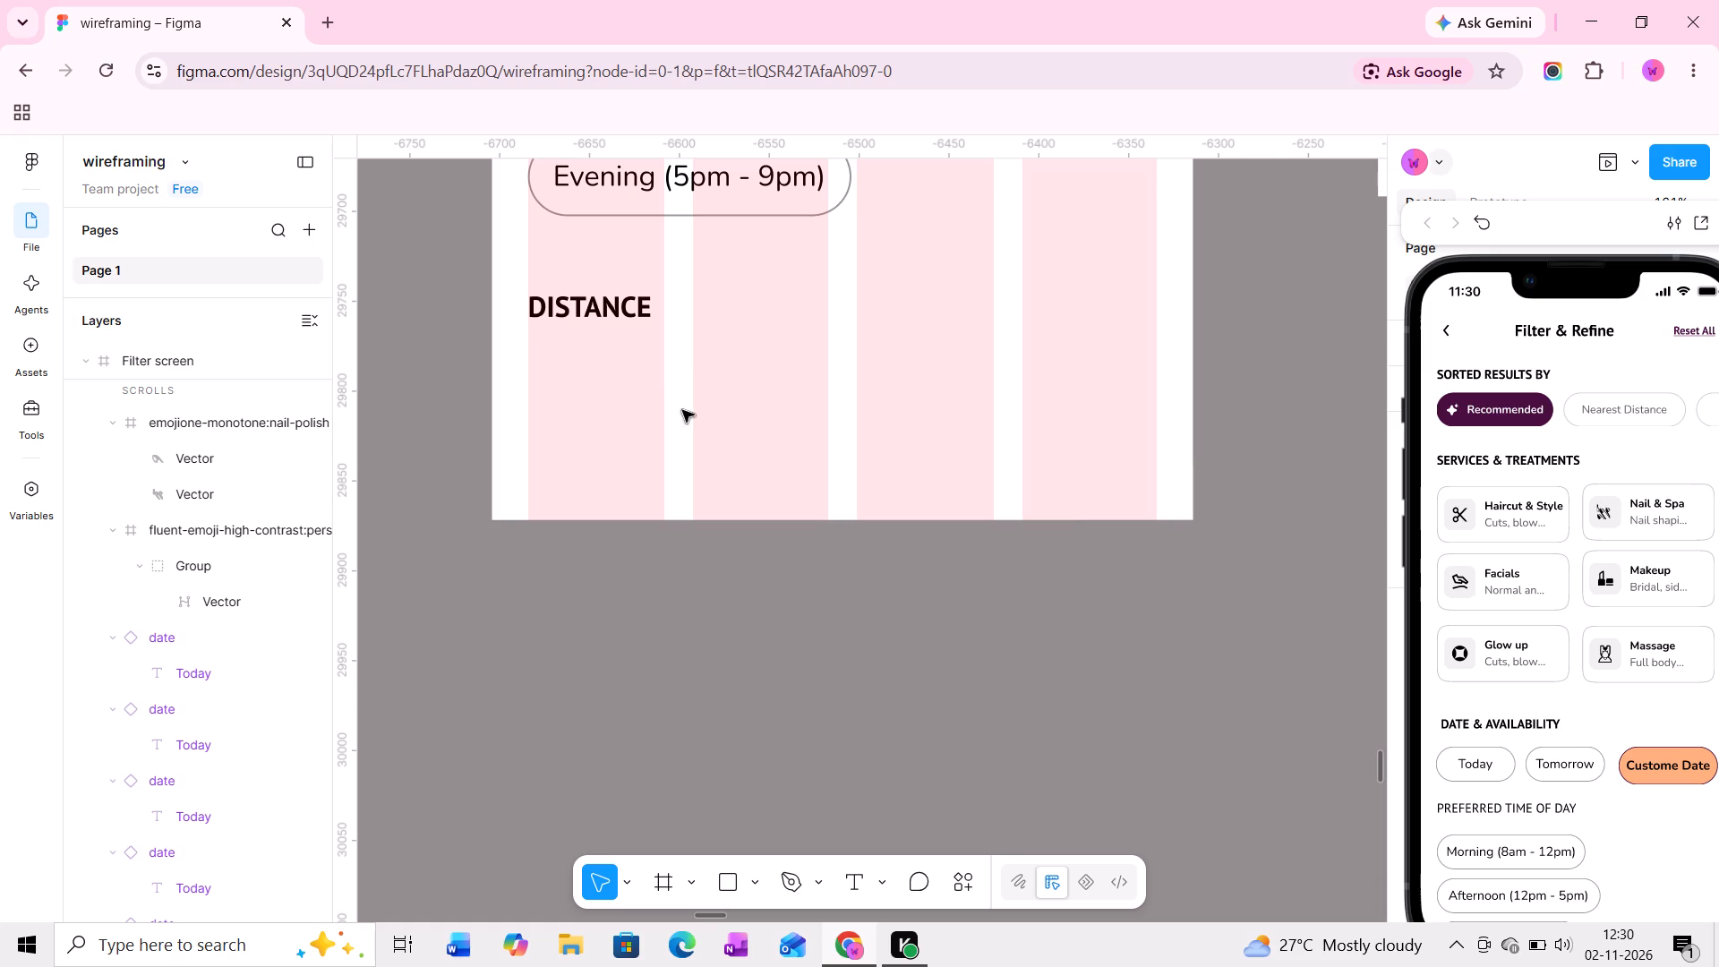
pyautogui.moveTo(682, 410); pyautogui.dragTo(679, 389, button='middle')
pyautogui.keyDown('ctrl'); pyautogui.click(705, 431); pyautogui.keyUp('ctrl')
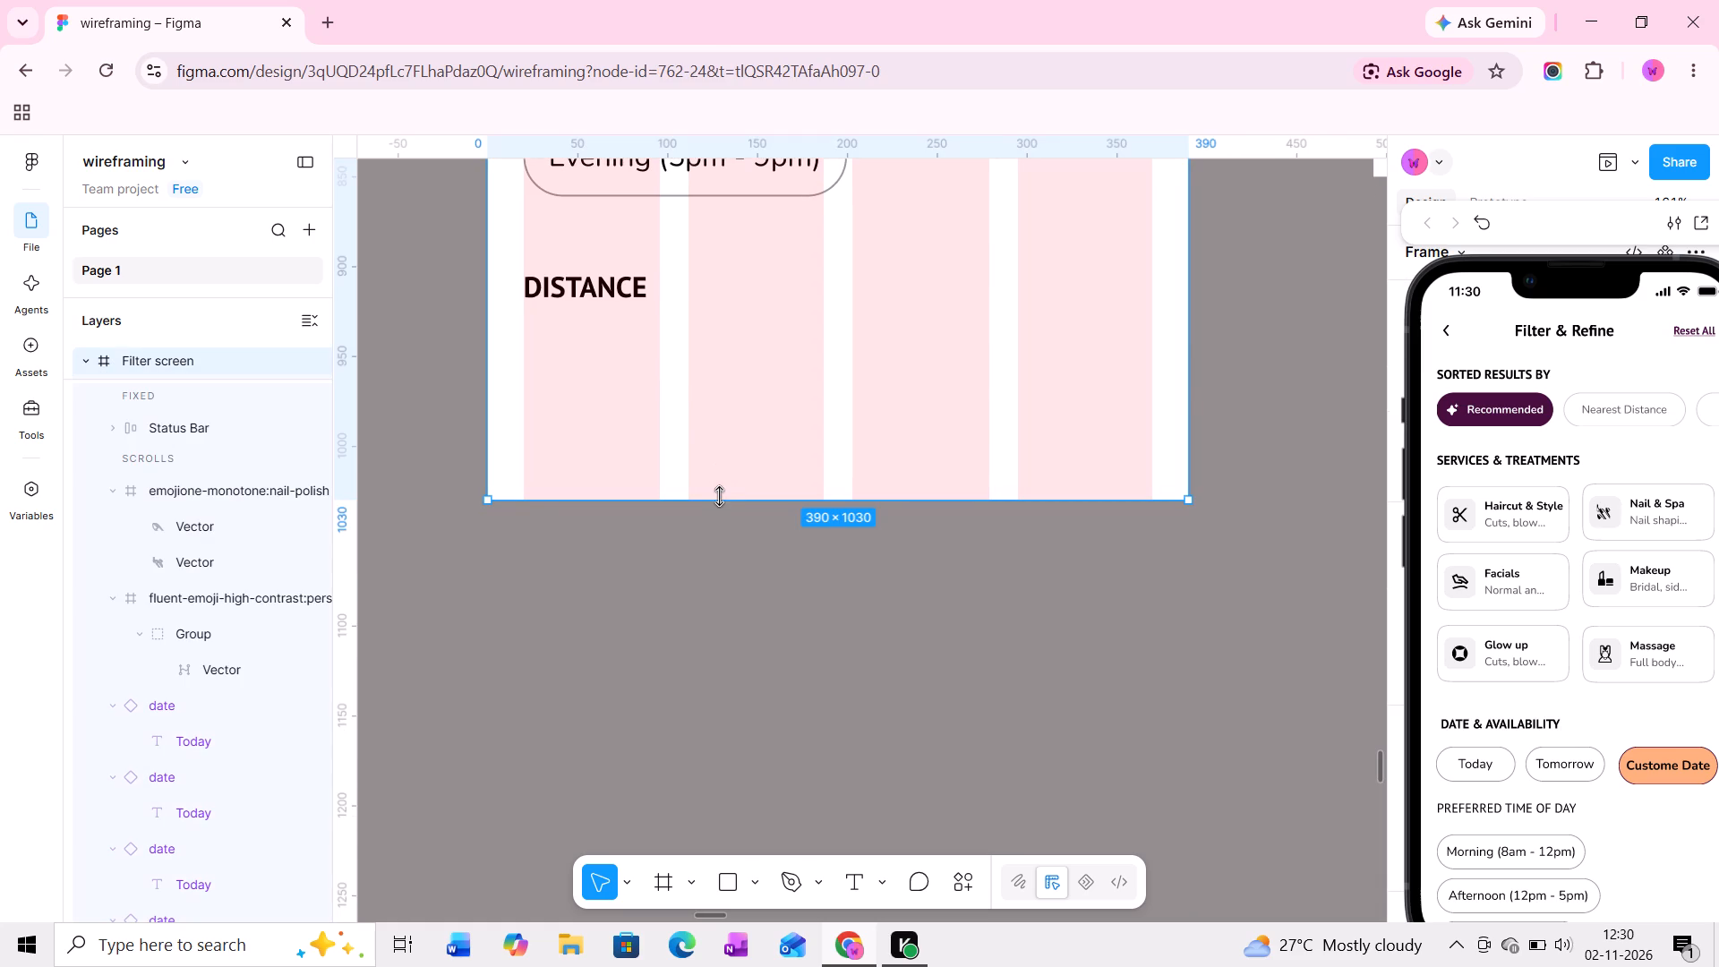
pyautogui.moveTo(719, 496); pyautogui.dragTo(719, 575)
# Delete the stray massage icon lying on the canvas beside the Filter screen.
pyautogui.keyDown('ctrl'); pyautogui.scroll(-5, 716, 402); pyautogui.keyUp('ctrl')
pyautogui.moveTo(775, 312); pyautogui.dragTo(770, 681, button='middle')
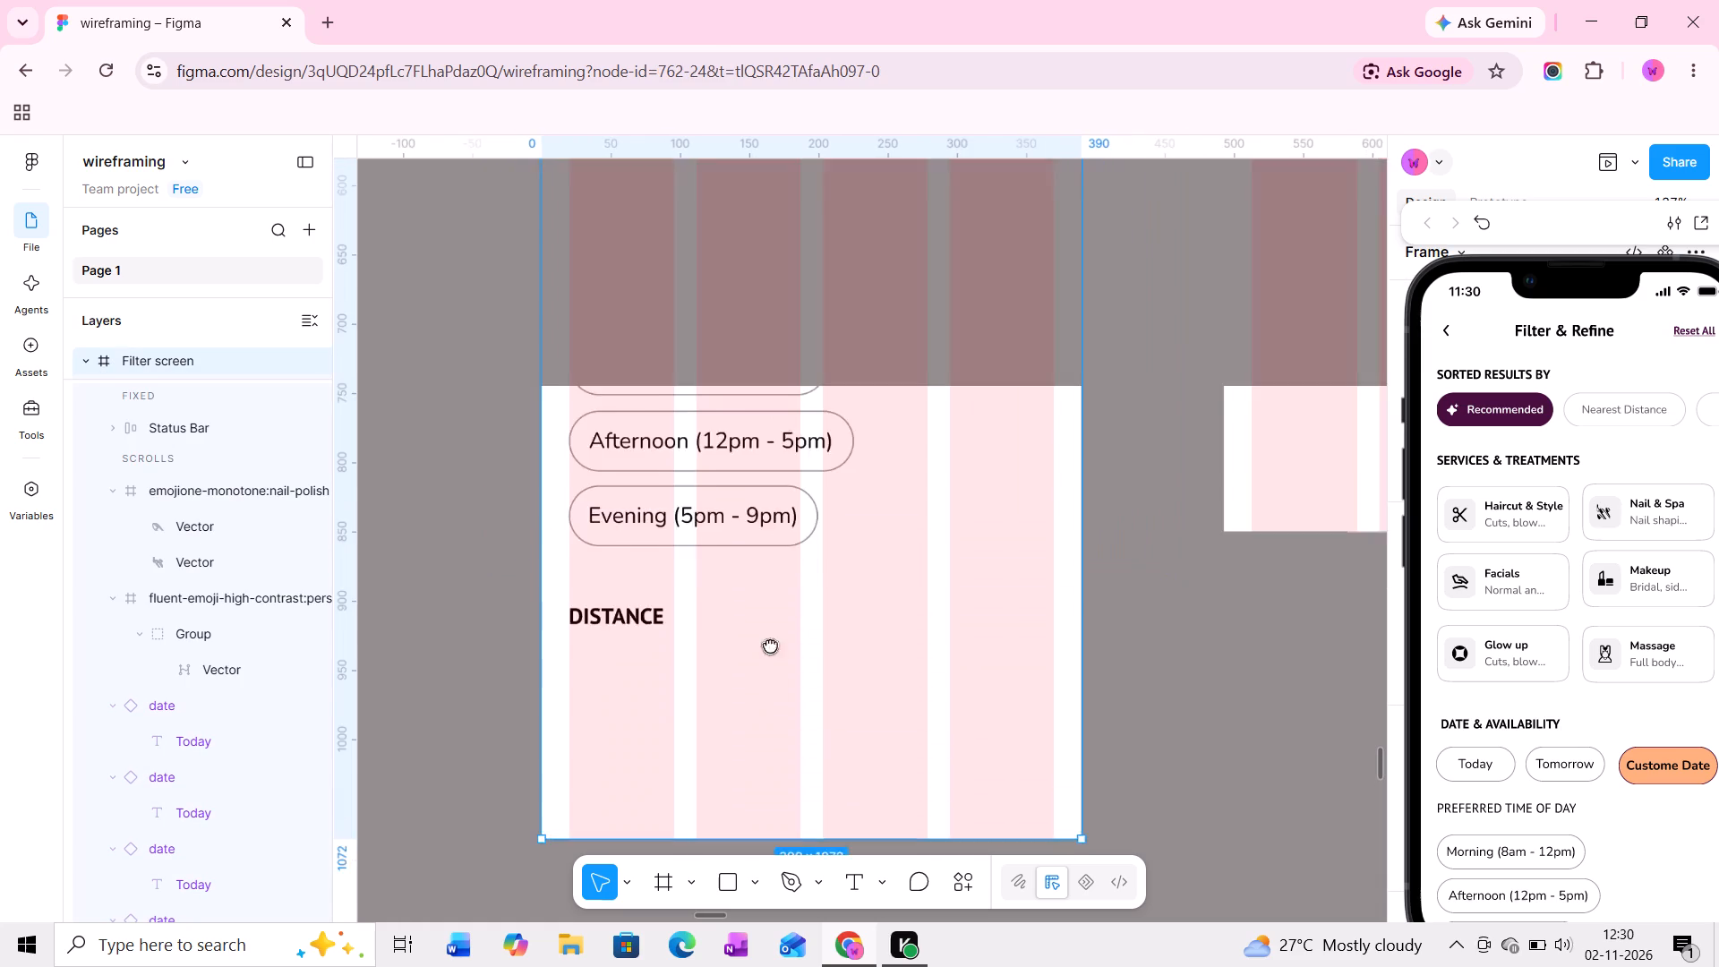
pyautogui.moveTo(783, 466); pyautogui.dragTo(777, 688, button='middle')
pyautogui.moveTo(800, 445); pyautogui.dragTo(798, 561, button='middle')
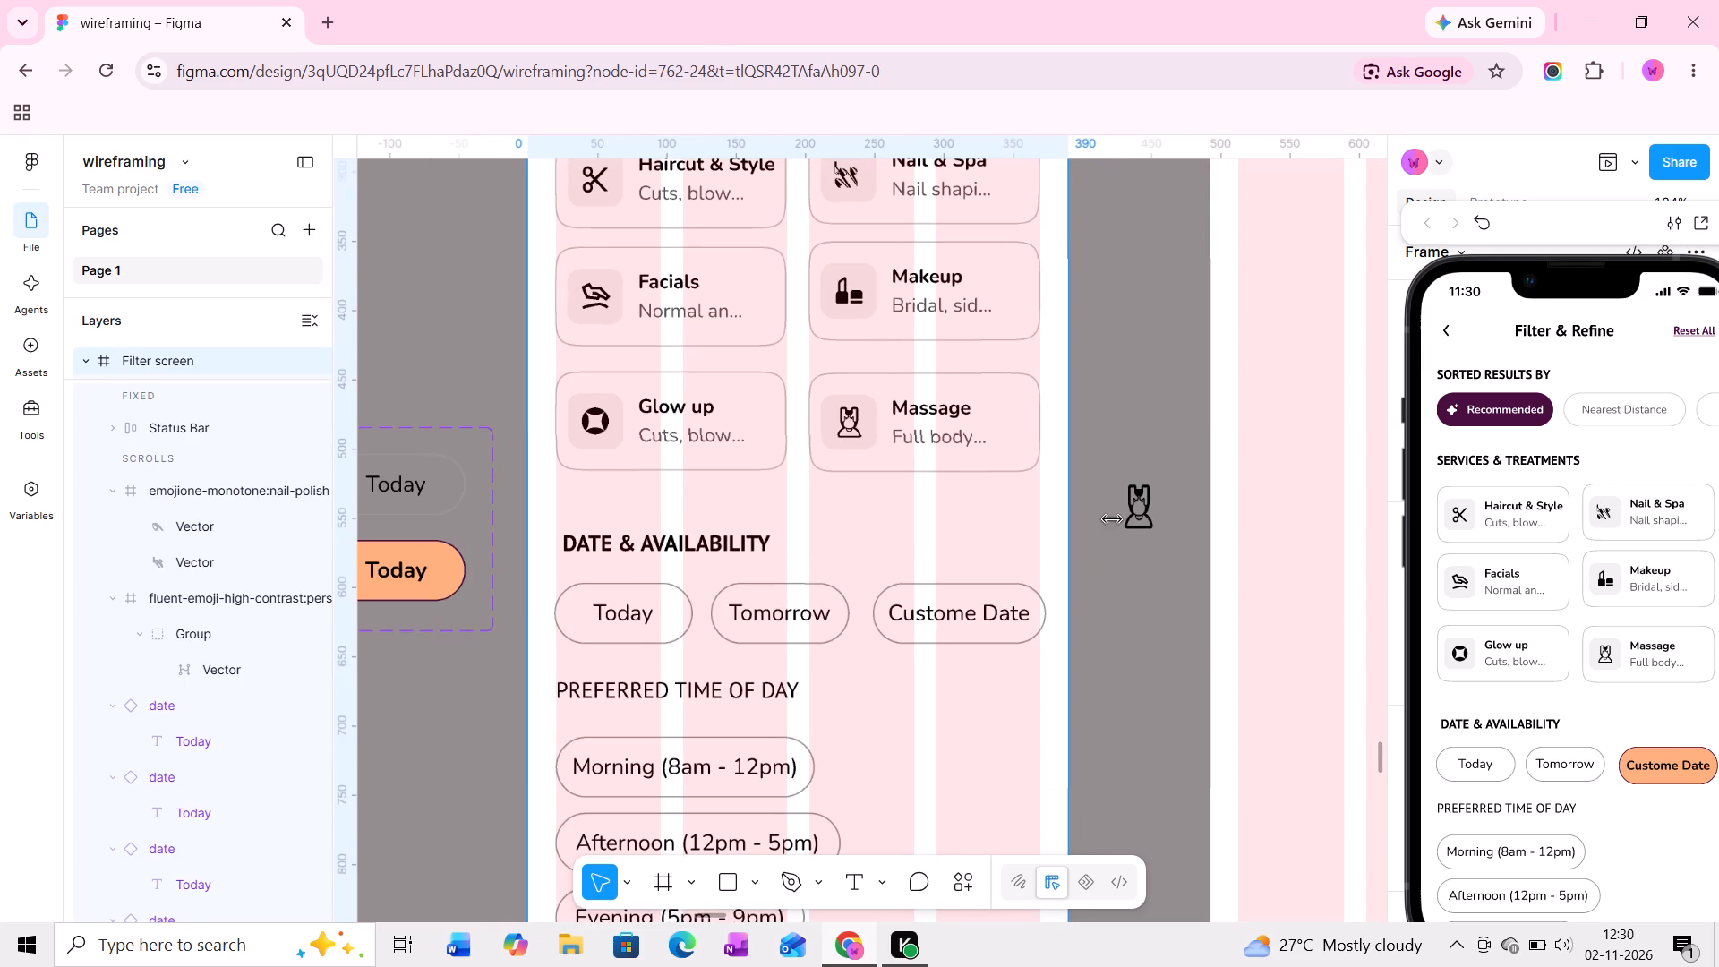
pyautogui.click(1138, 504)
pyautogui.press('Delete')
# Move the floating prototype preview window over the layers list so the design properties are uncovered.
pyautogui.moveTo(1059, 636); pyautogui.dragTo(1049, 455, button='middle')
pyautogui.moveTo(877, 681); pyautogui.dragTo(872, 428, button='middle')
pyautogui.moveTo(869, 535); pyautogui.dragTo(877, 283, button='middle')
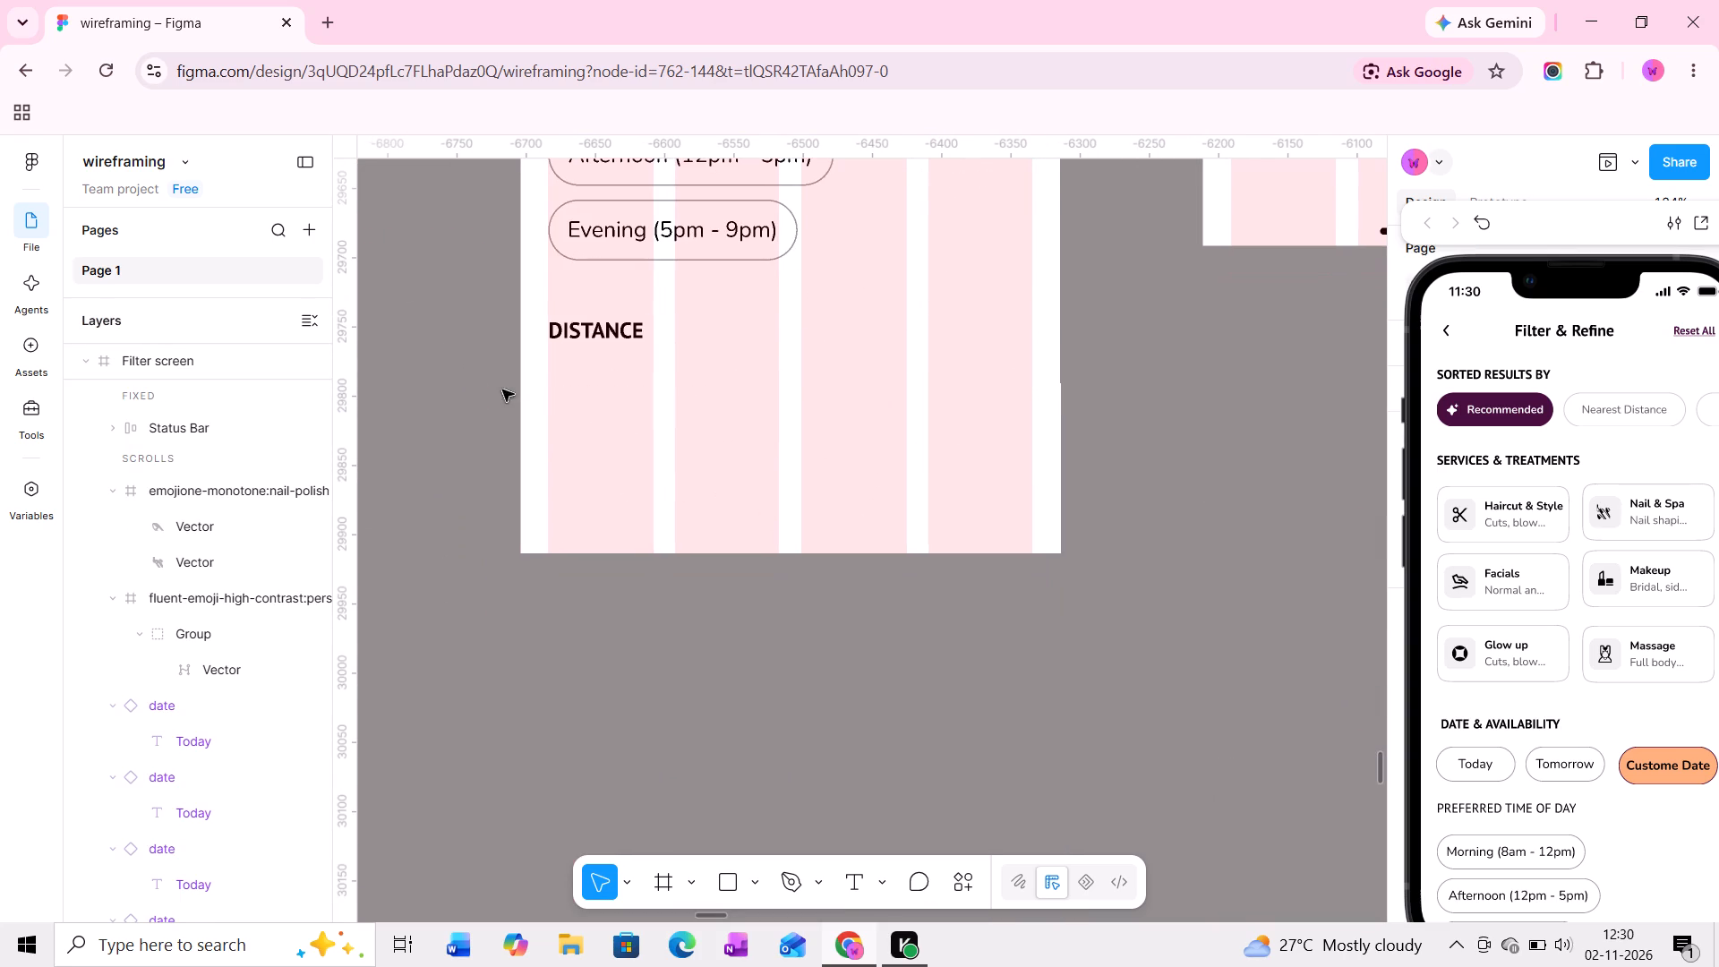
pyautogui.keyDown('ctrl'); pyautogui.scroll(11, 503, 358); pyautogui.keyUp('ctrl')
pyautogui.moveTo(656, 327); pyautogui.dragTo(608, 400, button='middle')
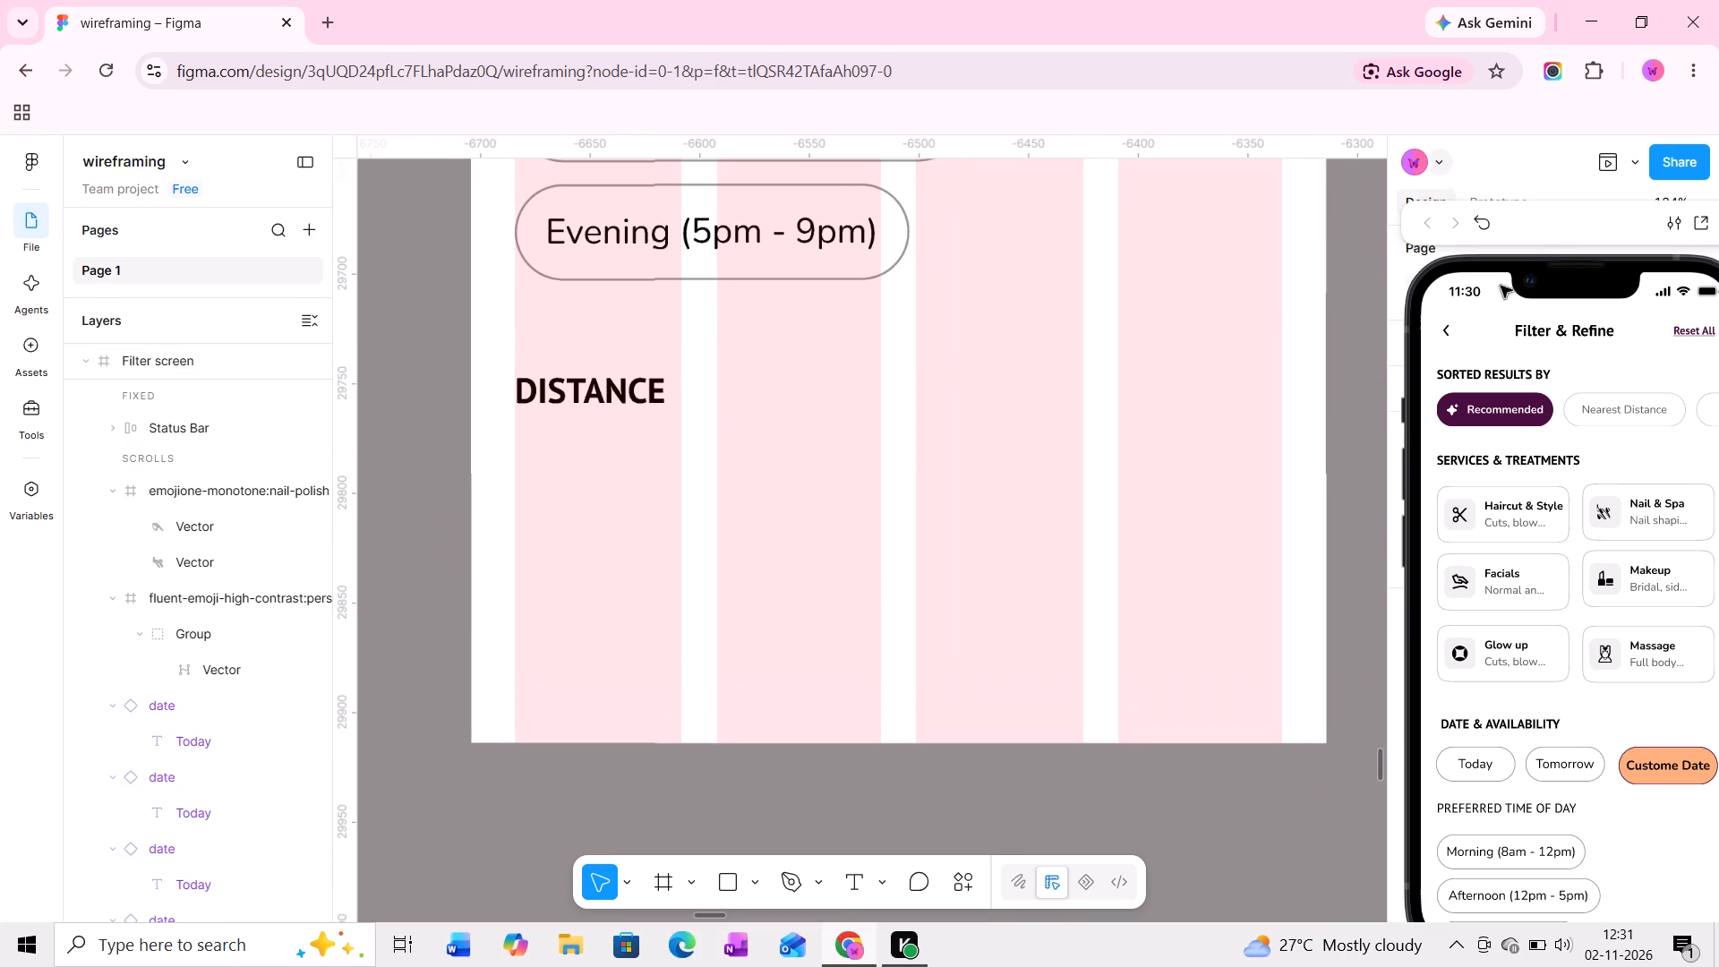
pyautogui.moveTo(1589, 236); pyautogui.dragTo(70, 168)
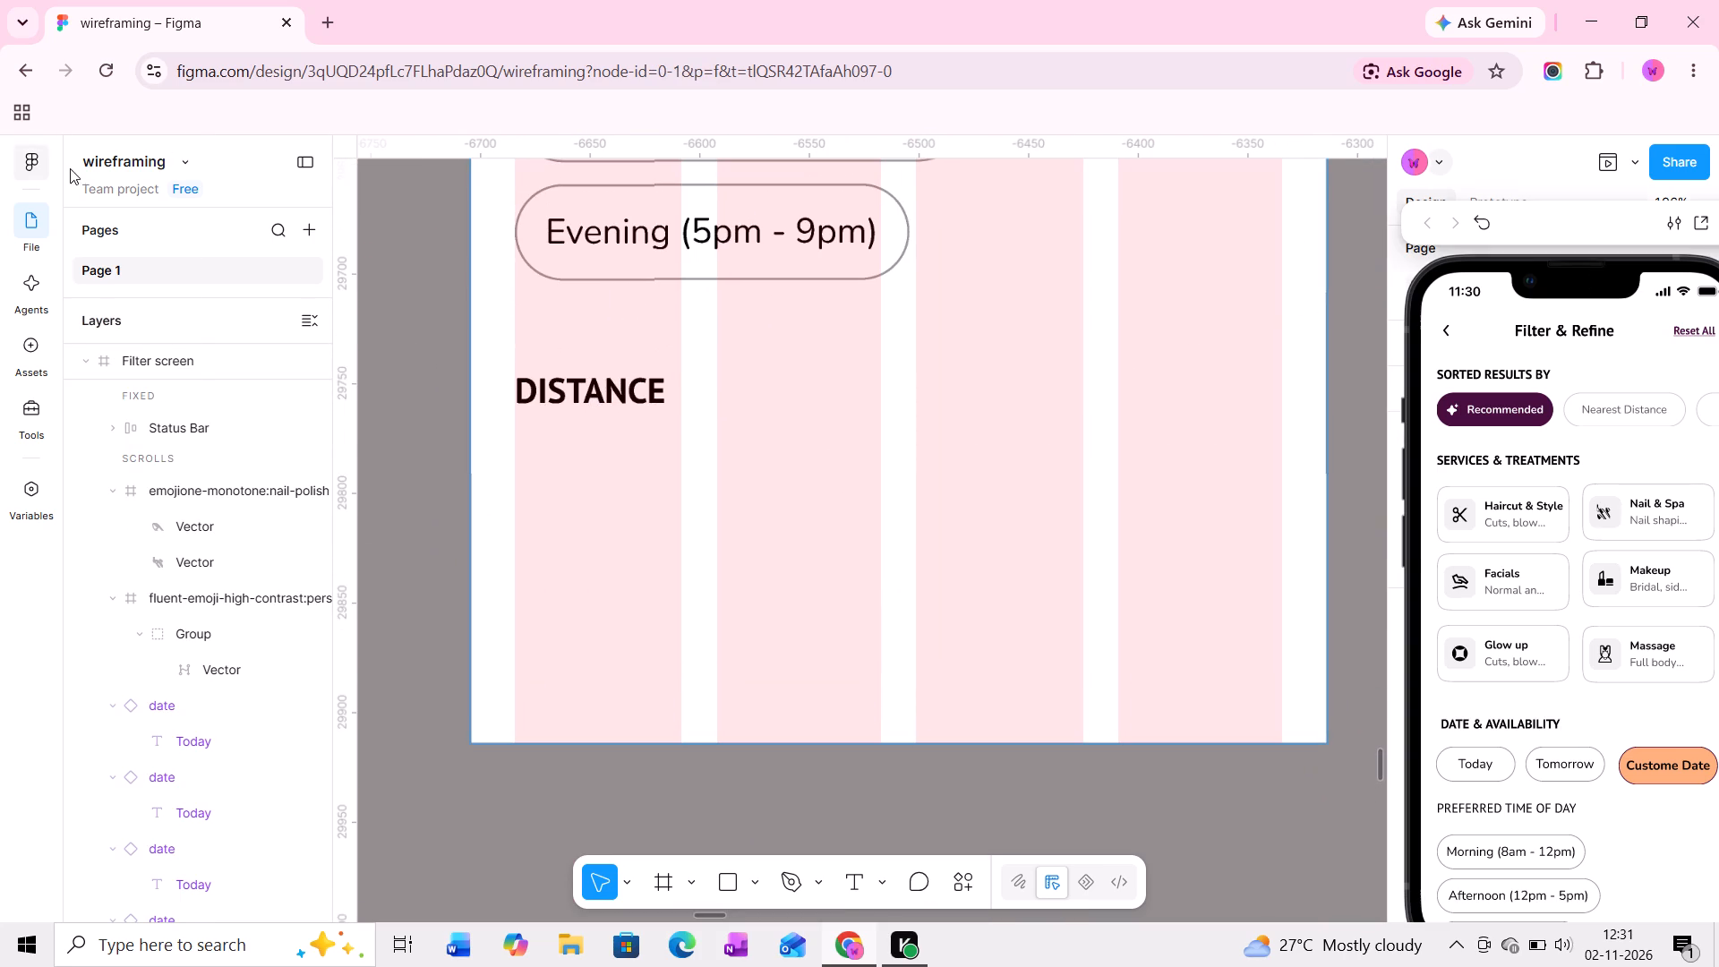
pyautogui.moveTo(70, 168); pyautogui.dragTo(210, 163)
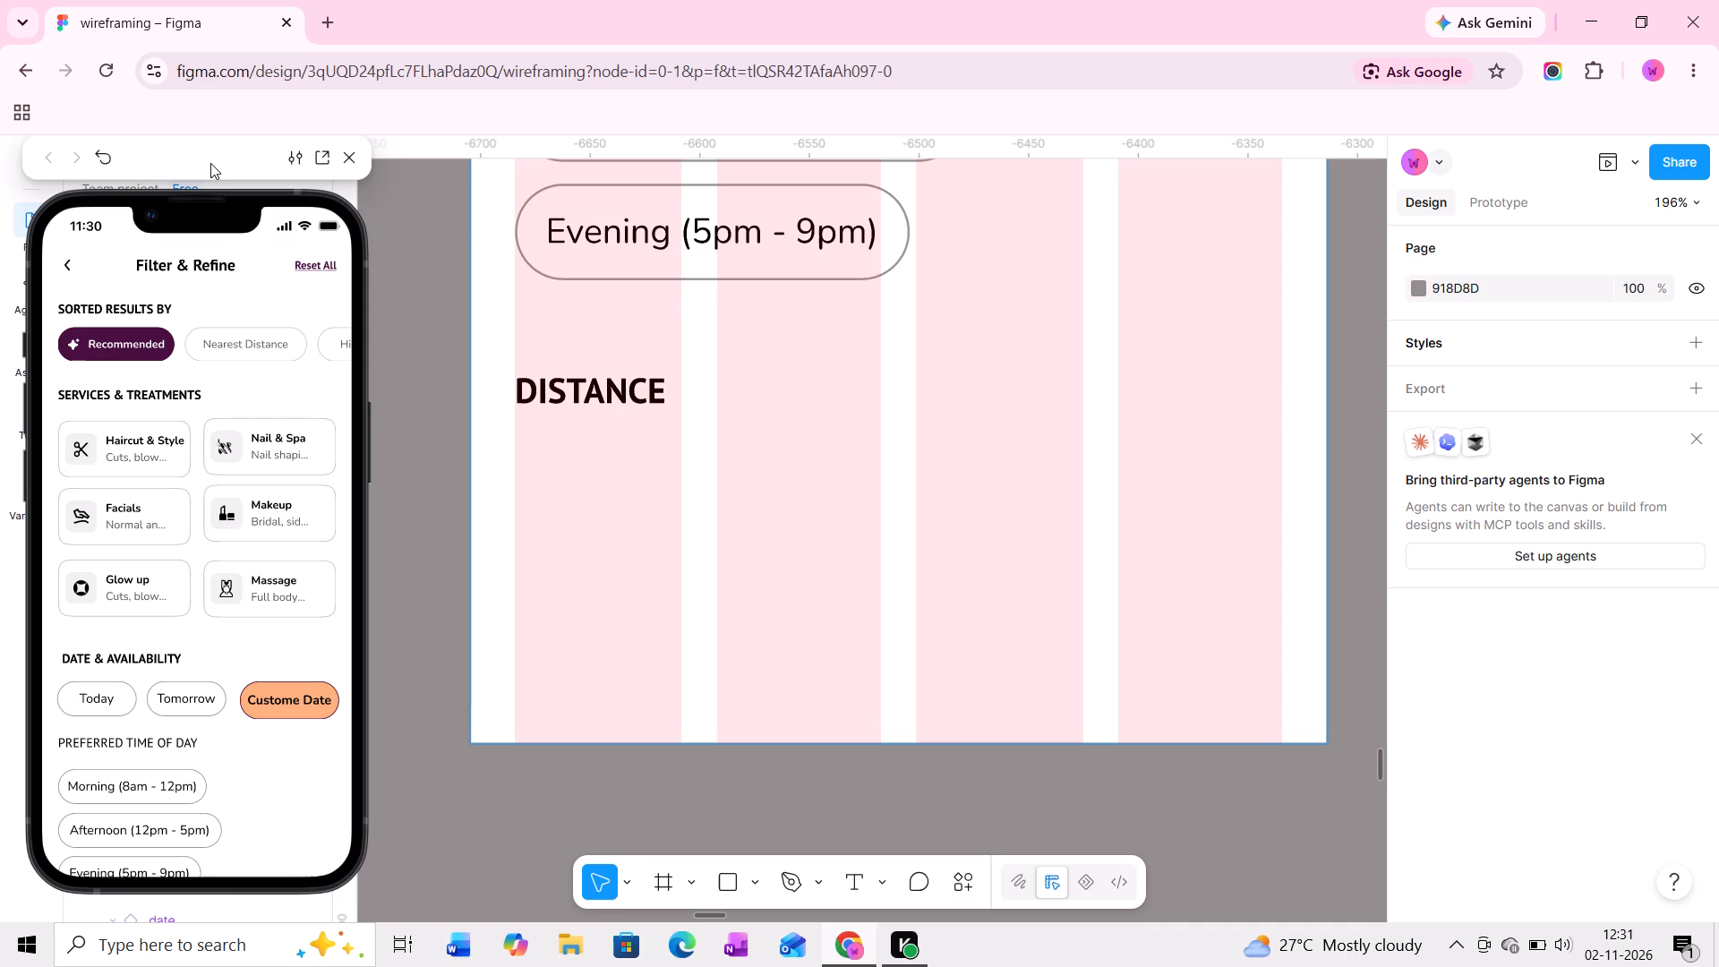
pyautogui.moveTo(210, 163); pyautogui.dragTo(207, 163)
# Draw a horizontal line about 347 long under the DISTANCE heading, ending at the last layout column's outer edge.
pyautogui.press('l')
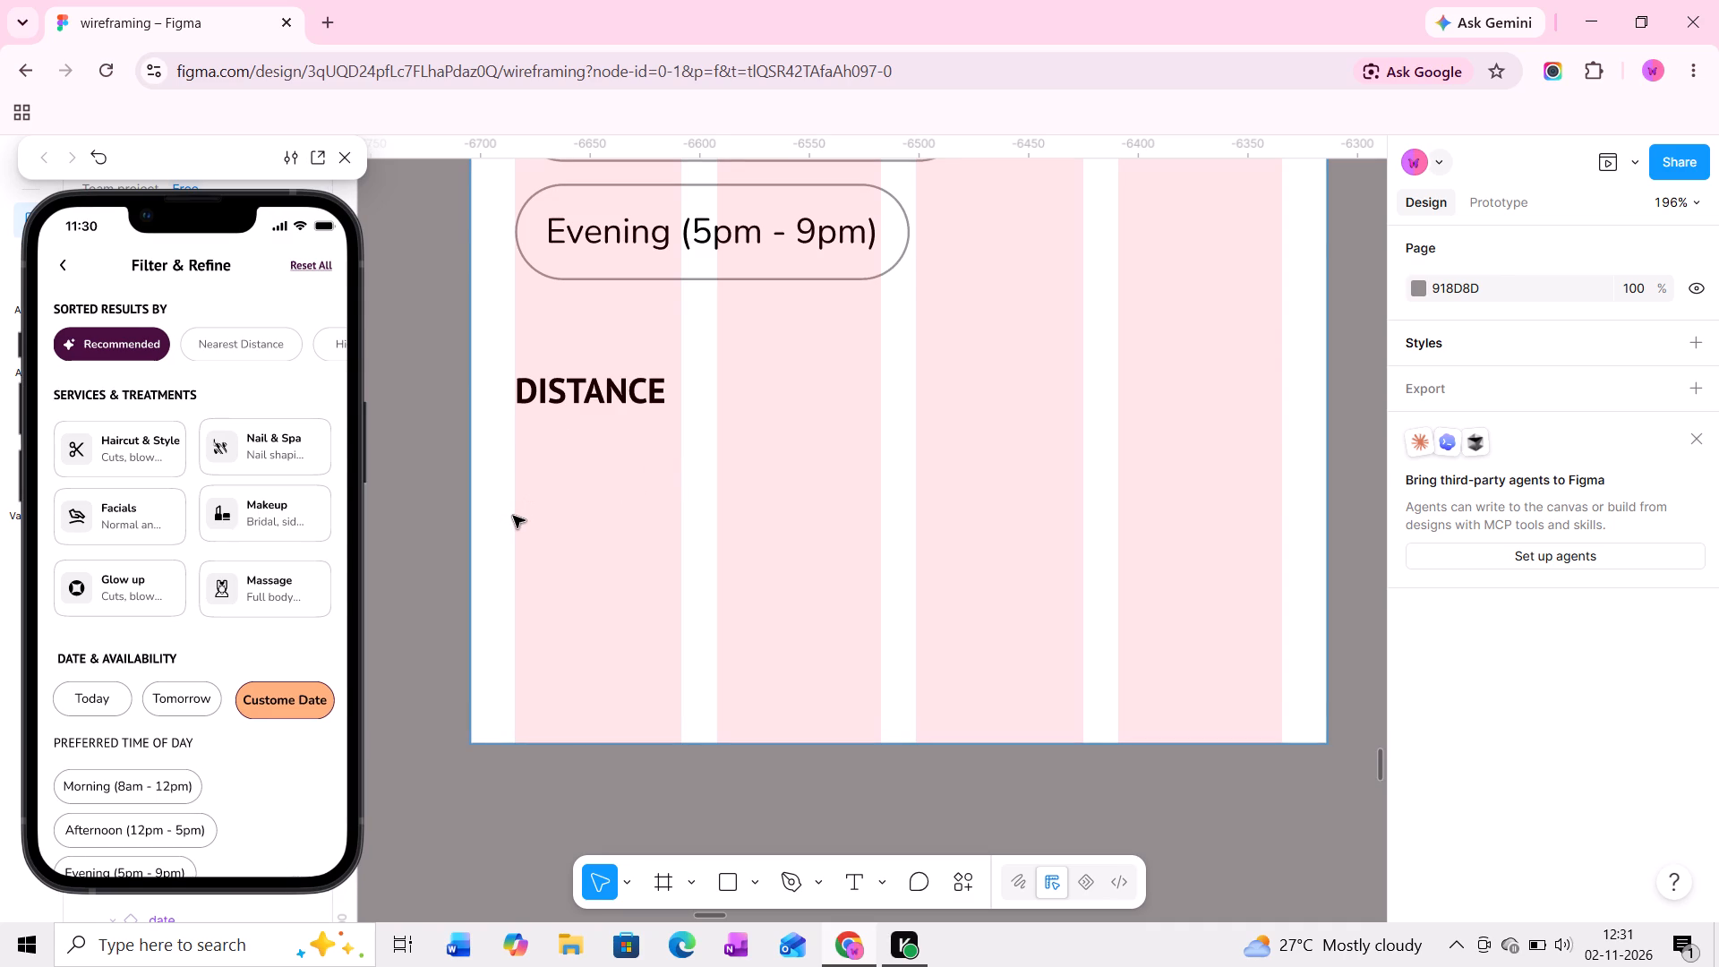
pyautogui.press('l')
pyautogui.keyDown('ctrl'); pyautogui.scroll(-2, 558, 515); pyautogui.keyUp('ctrl')
pyautogui.moveTo(558, 519); pyautogui.dragTo(535, 523, button='middle')
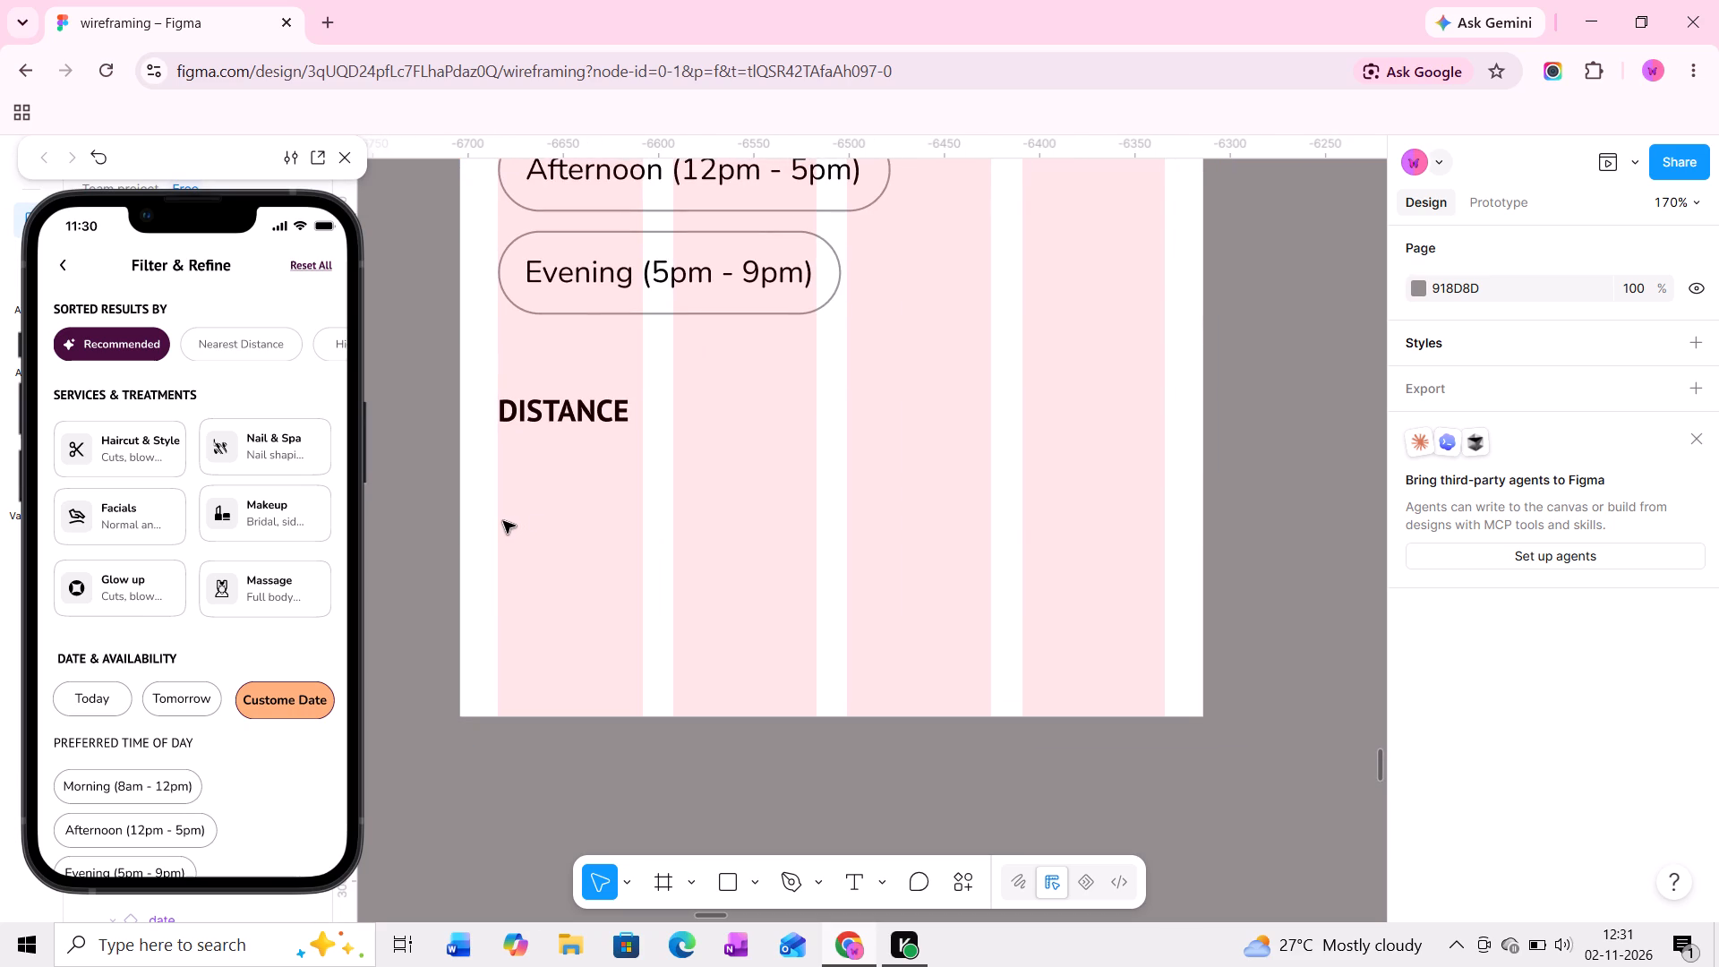
pyautogui.press('l')
pyautogui.moveTo(503, 521); pyautogui.dragTo(810, 522)
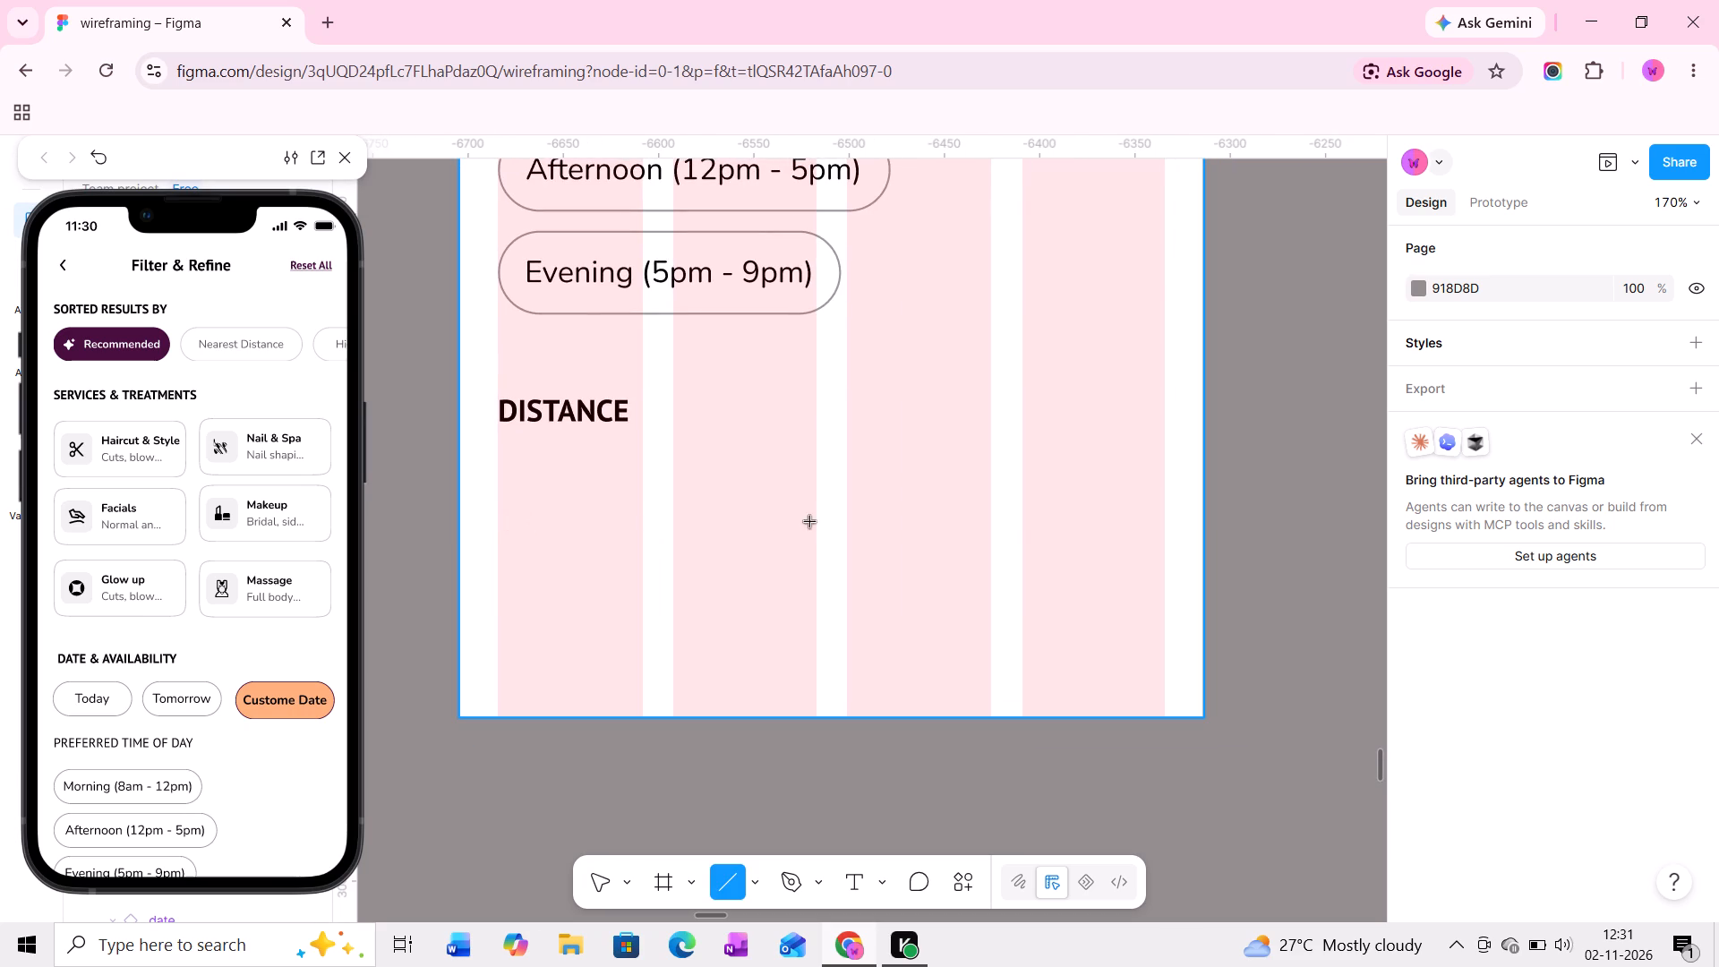
pyautogui.moveTo(810, 522); pyautogui.dragTo(1151, 538)
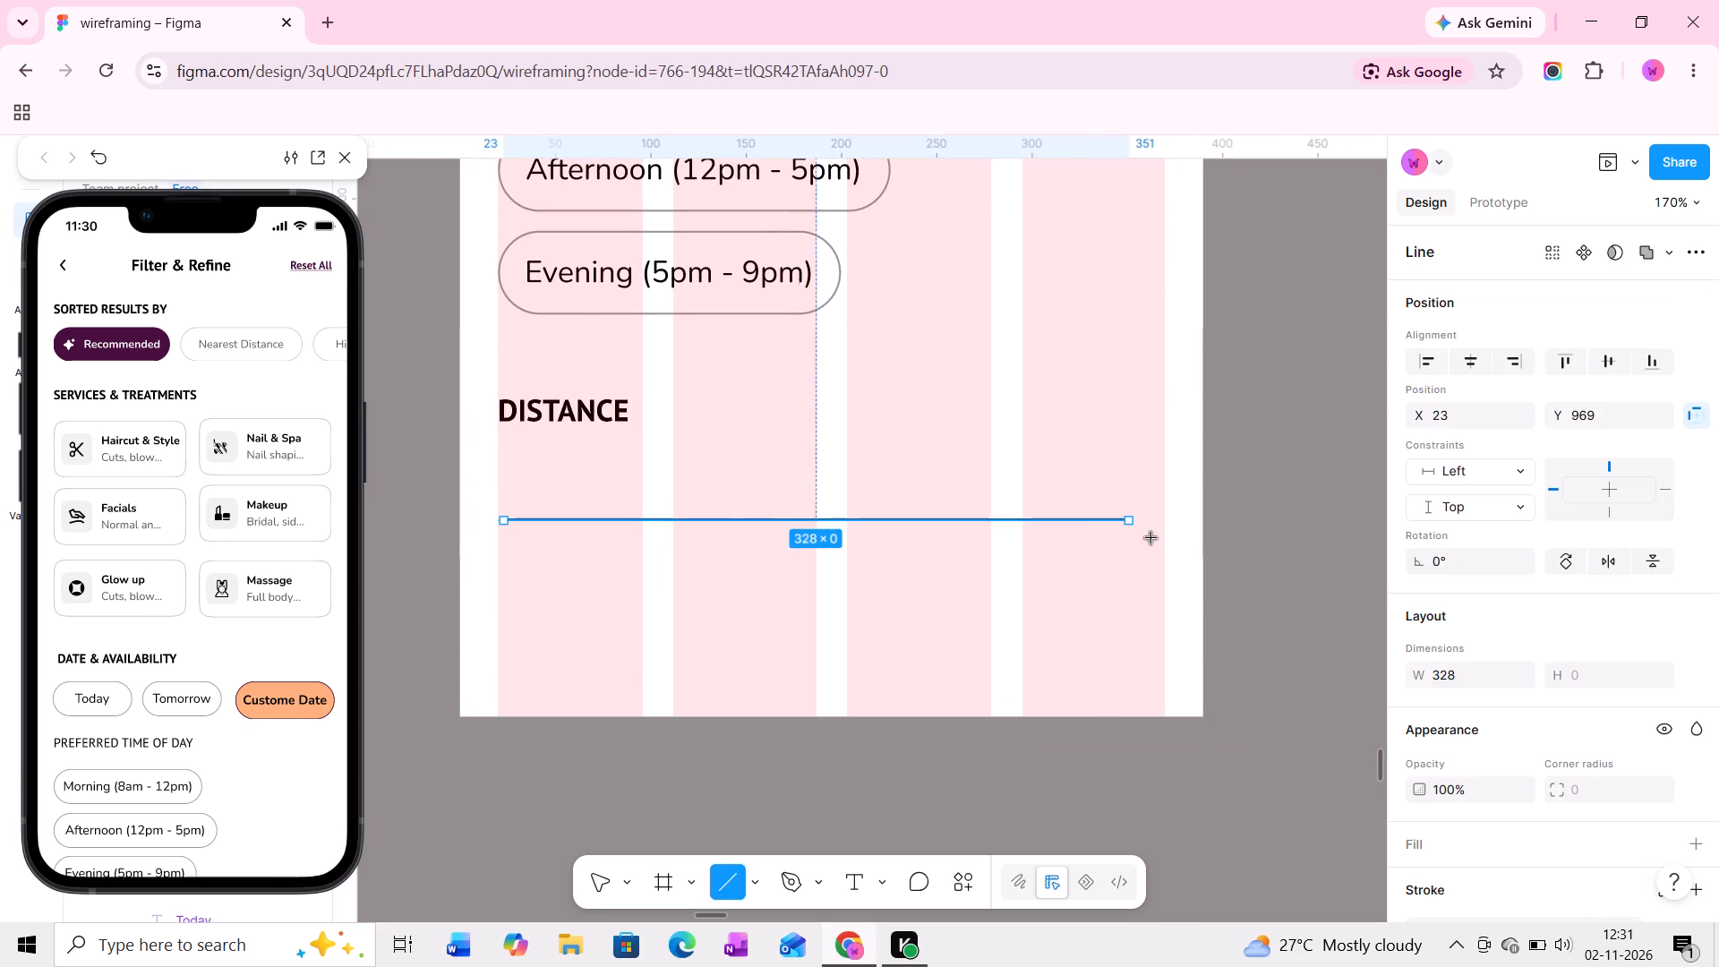
pyautogui.moveTo(1151, 538); pyautogui.dragTo(1163, 541)
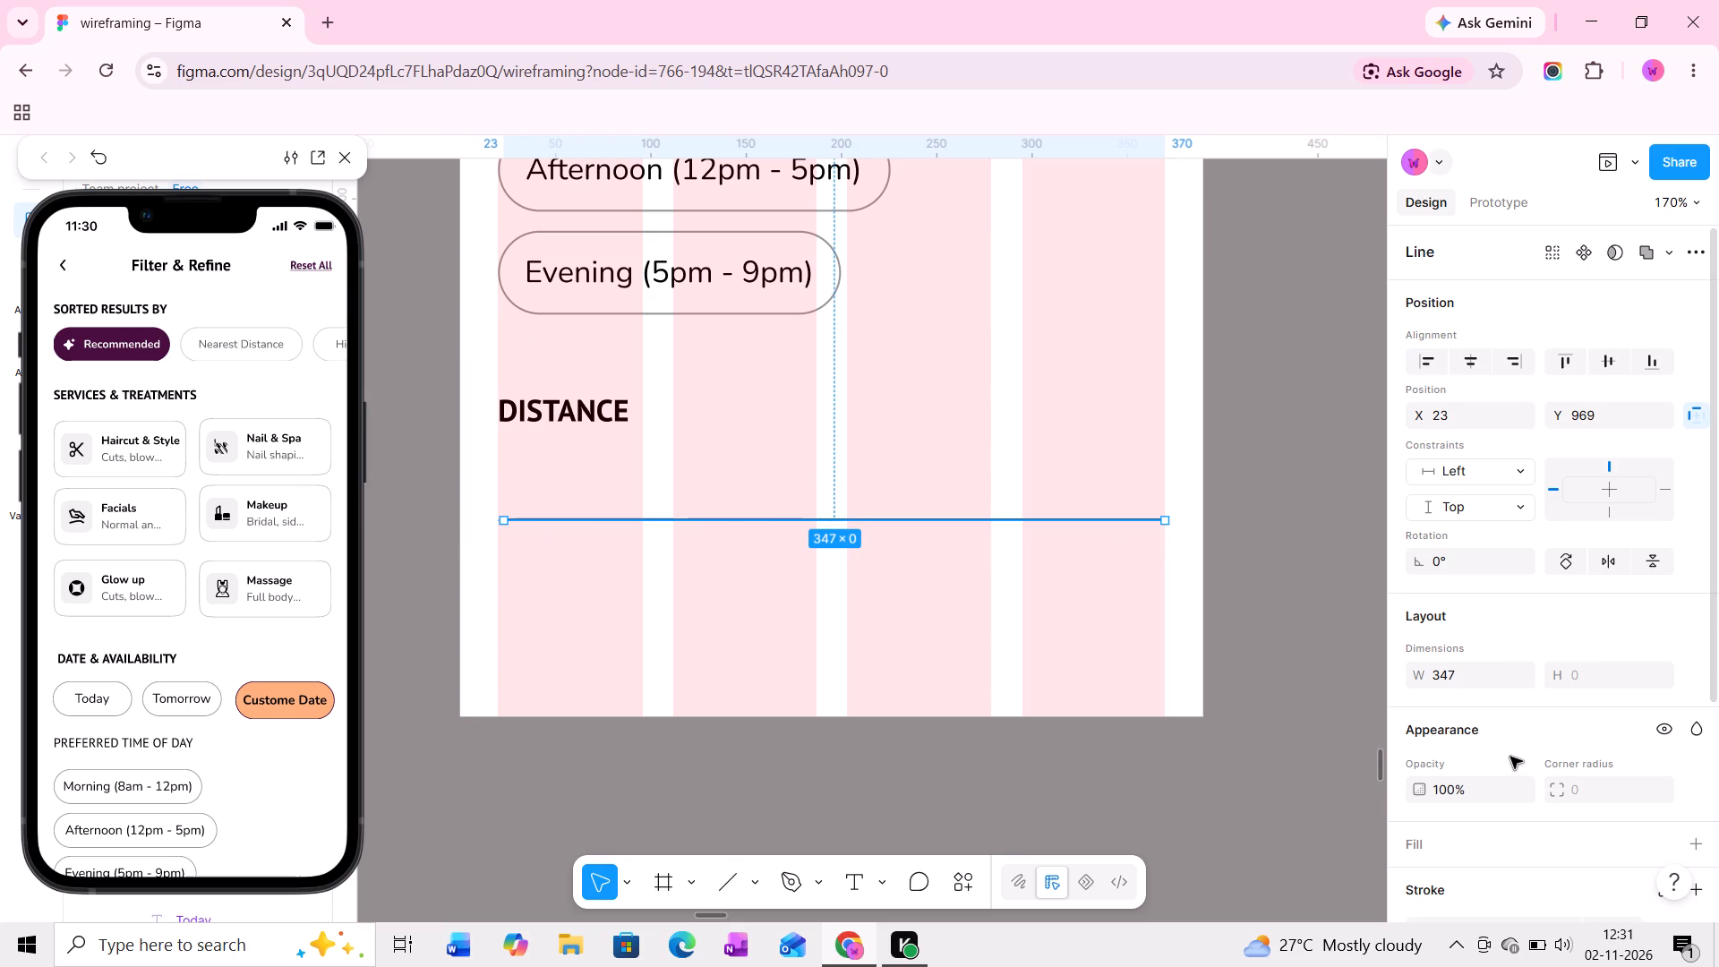
# Give the line under DISTANCE a stroke weight of 2 and Round end caps.
pyautogui.scroll(-4, 1510, 757)
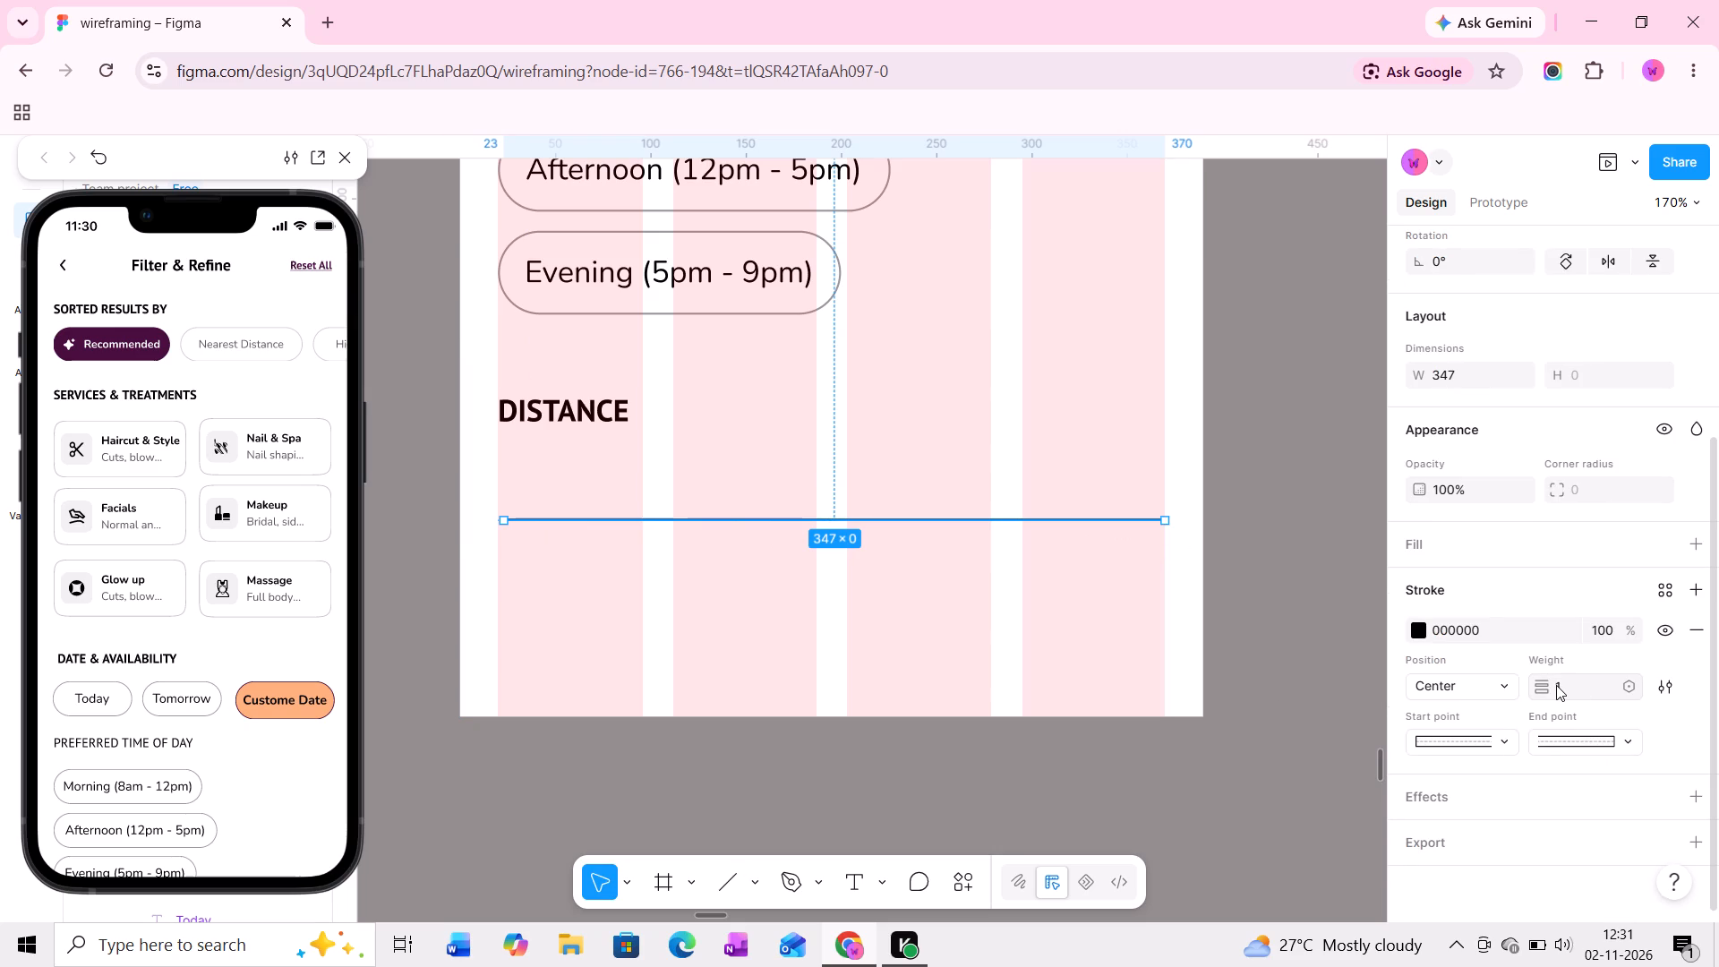
pyautogui.click(1556, 685)
pyautogui.press('2')
pyautogui.press('Return')
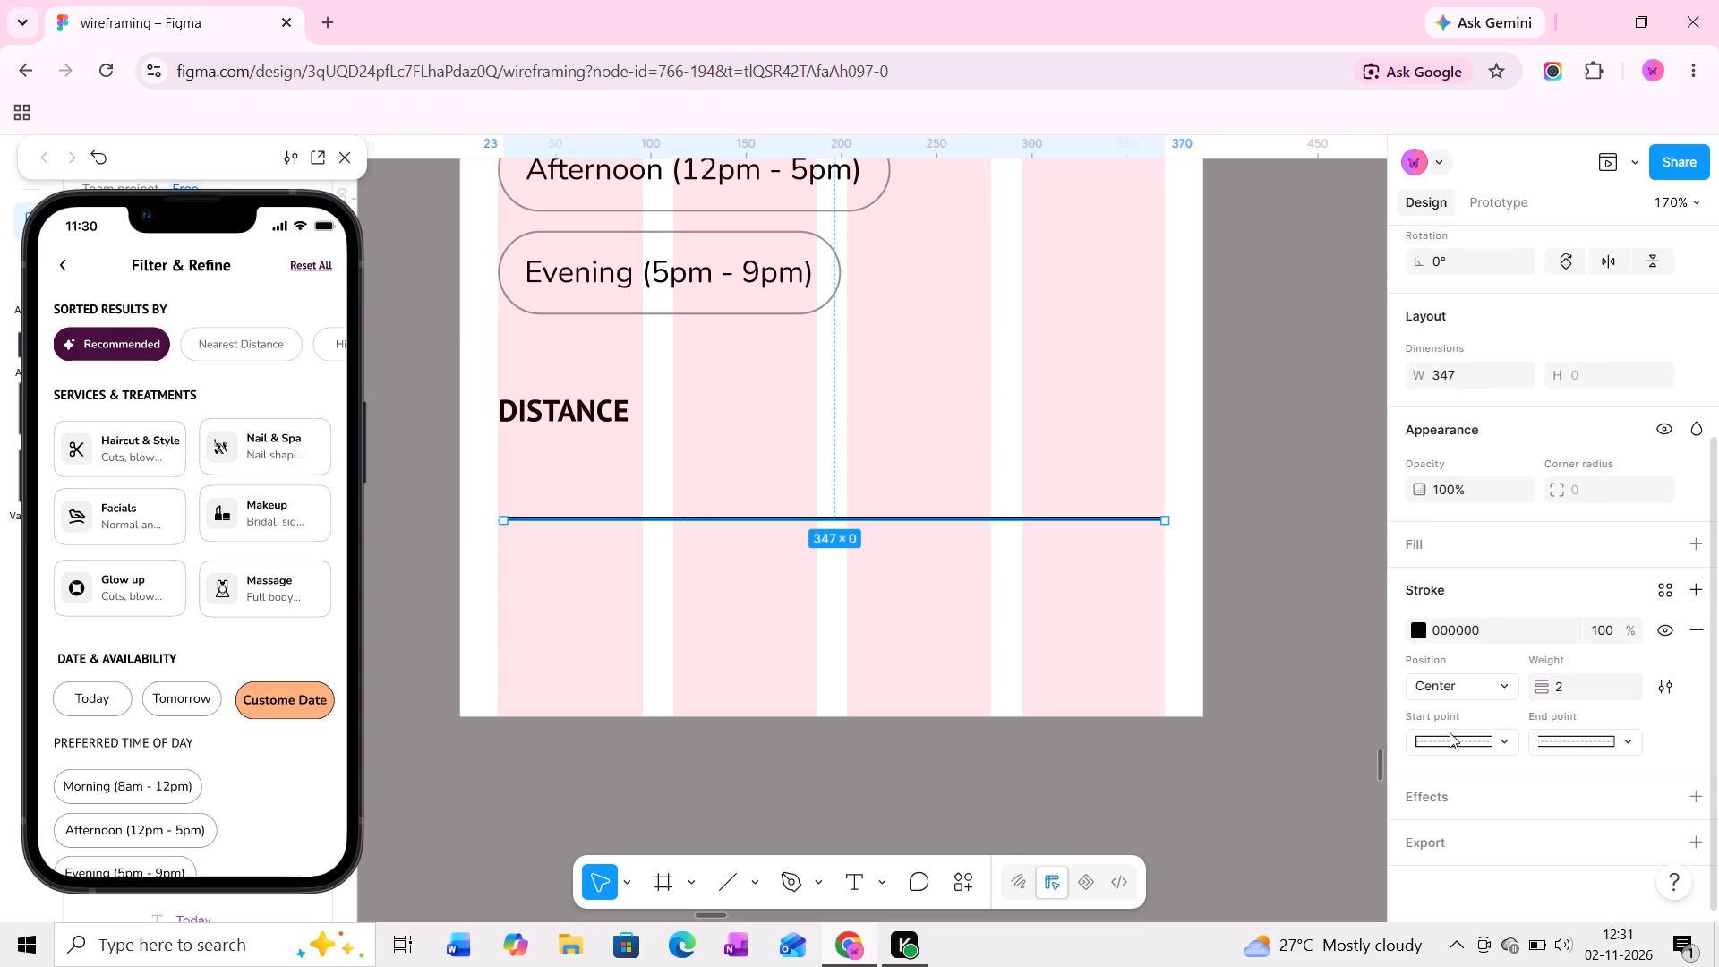
pyautogui.click(1504, 741)
pyautogui.click(1490, 783)
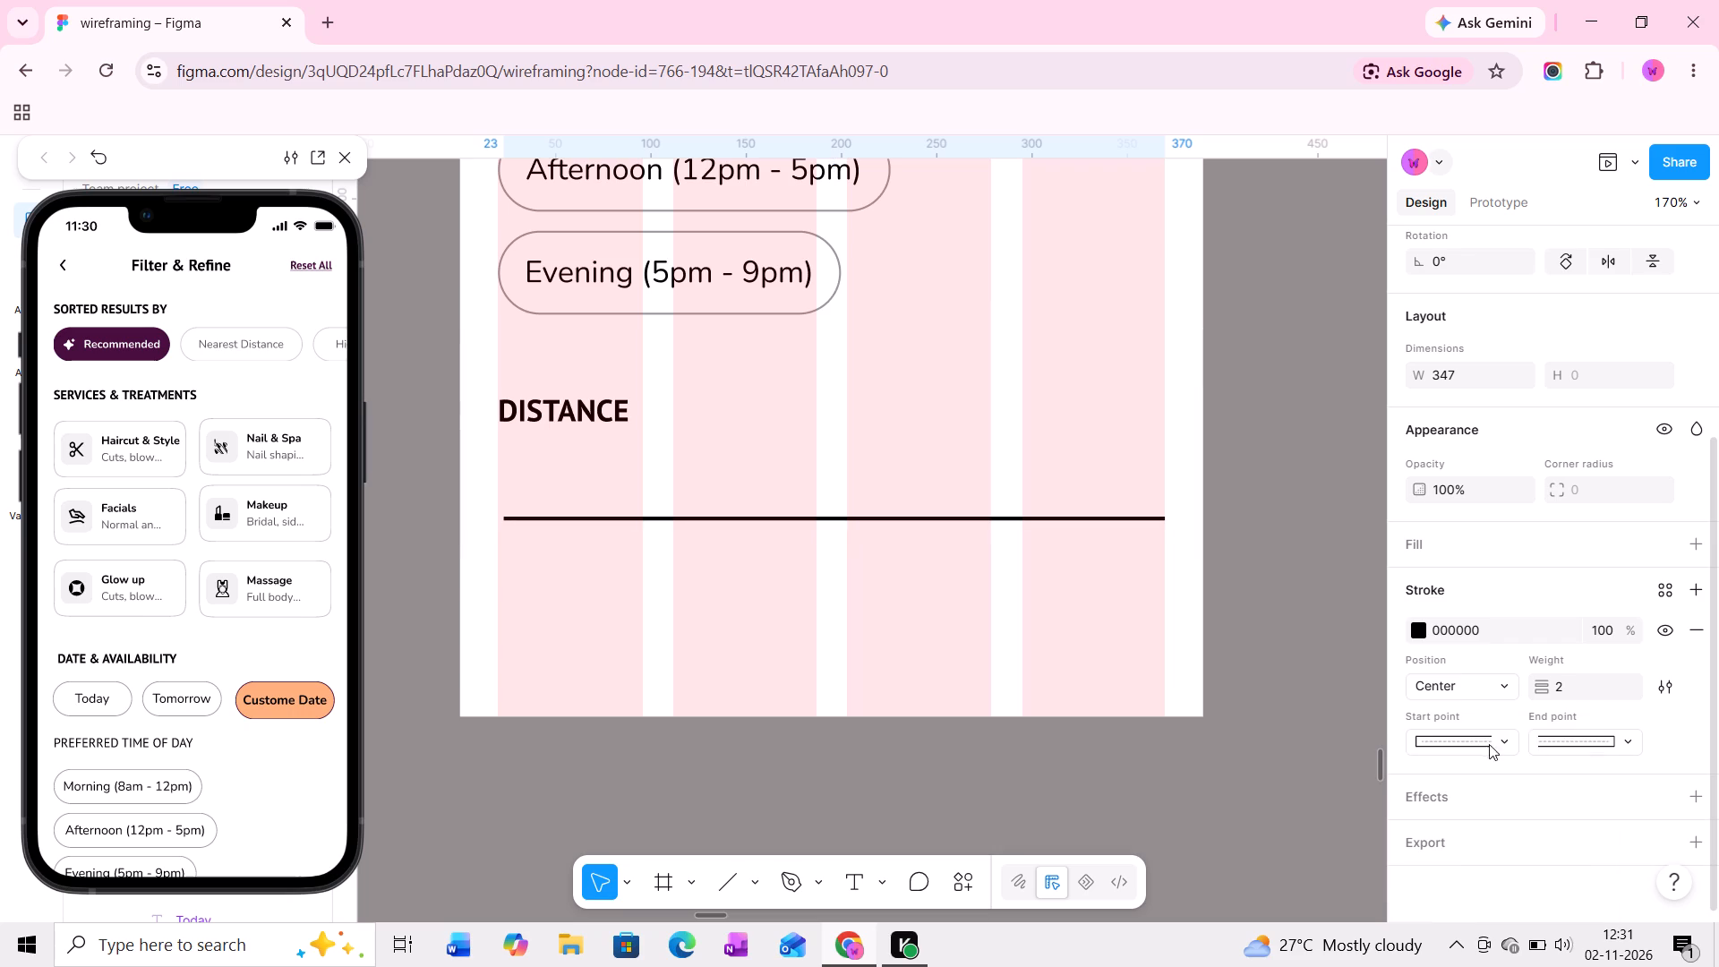
pyautogui.click(1496, 740)
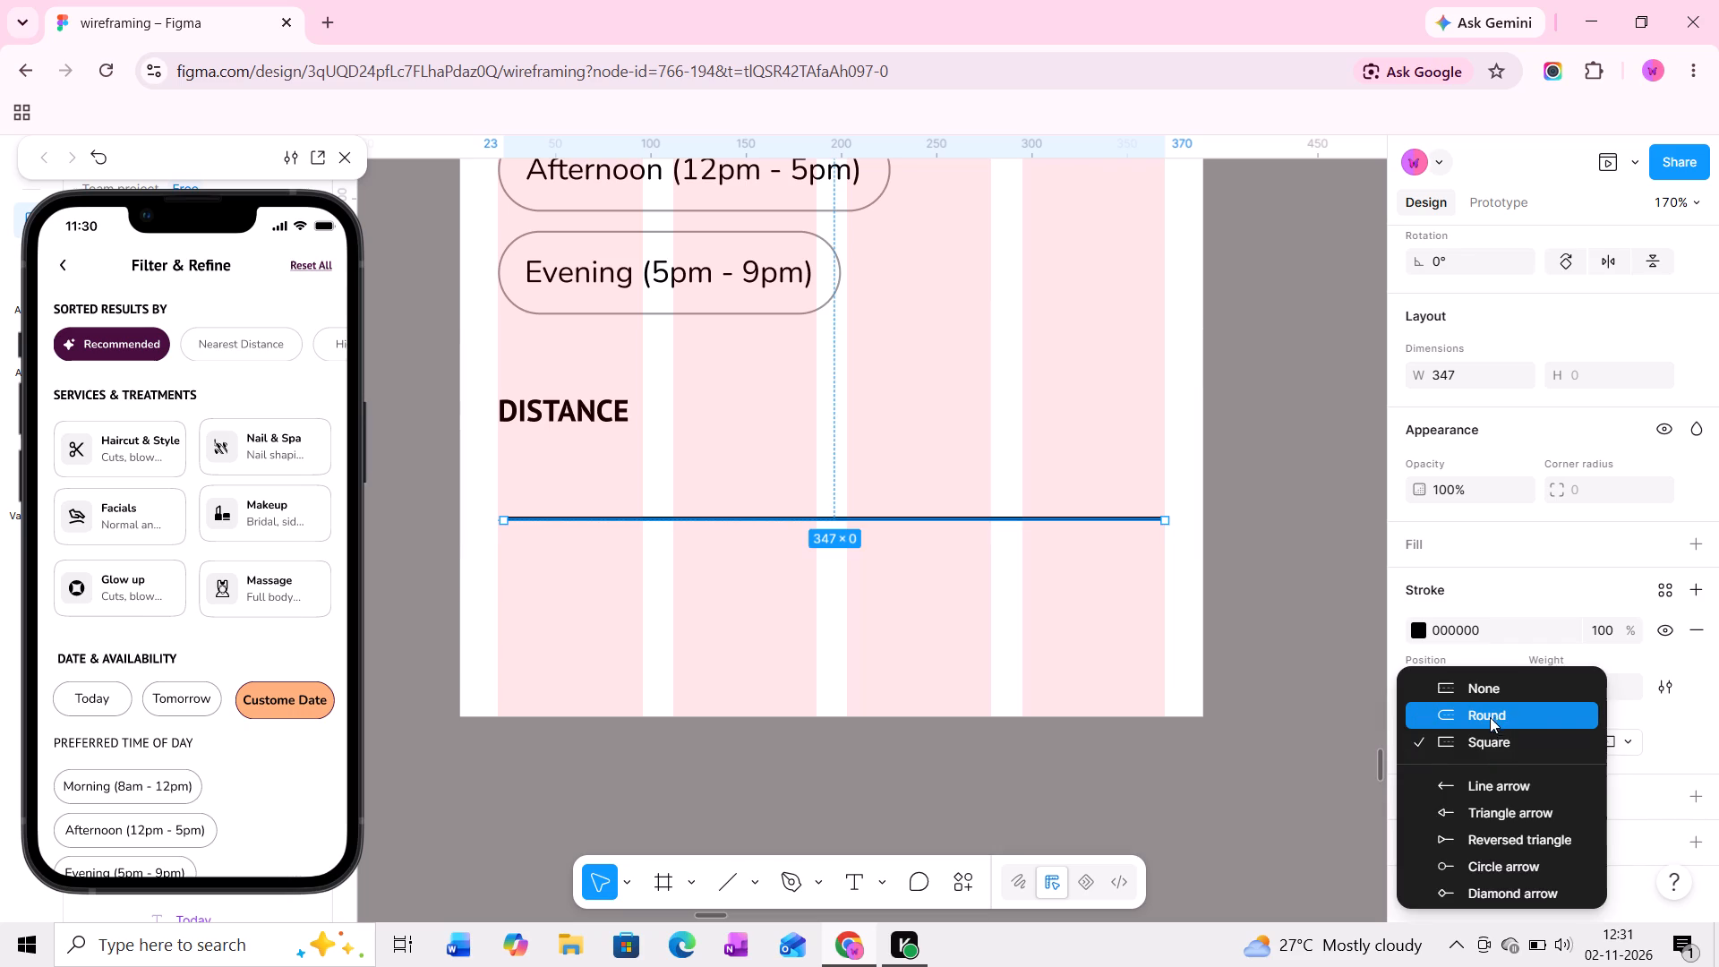
pyautogui.click(1490, 715)
pyautogui.click(1625, 732)
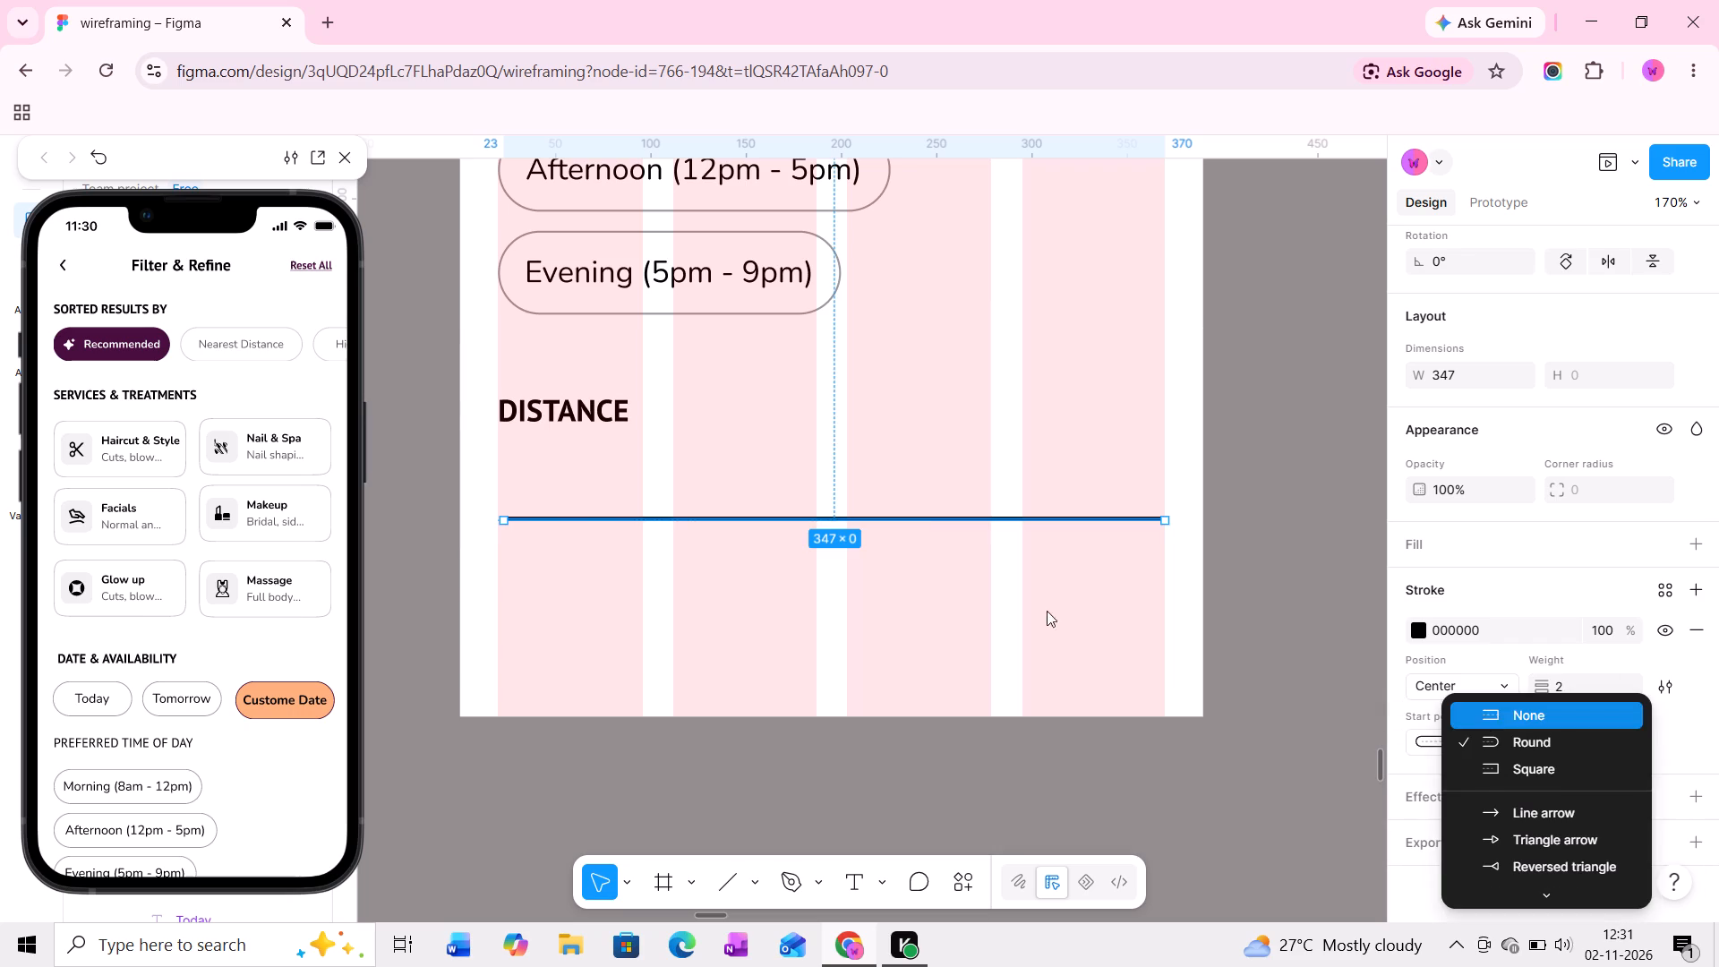
# Move the line up closer to the DISTANCE heading and align its start with the heading at X 20.
pyautogui.moveTo(824, 520); pyautogui.dragTo(822, 513)
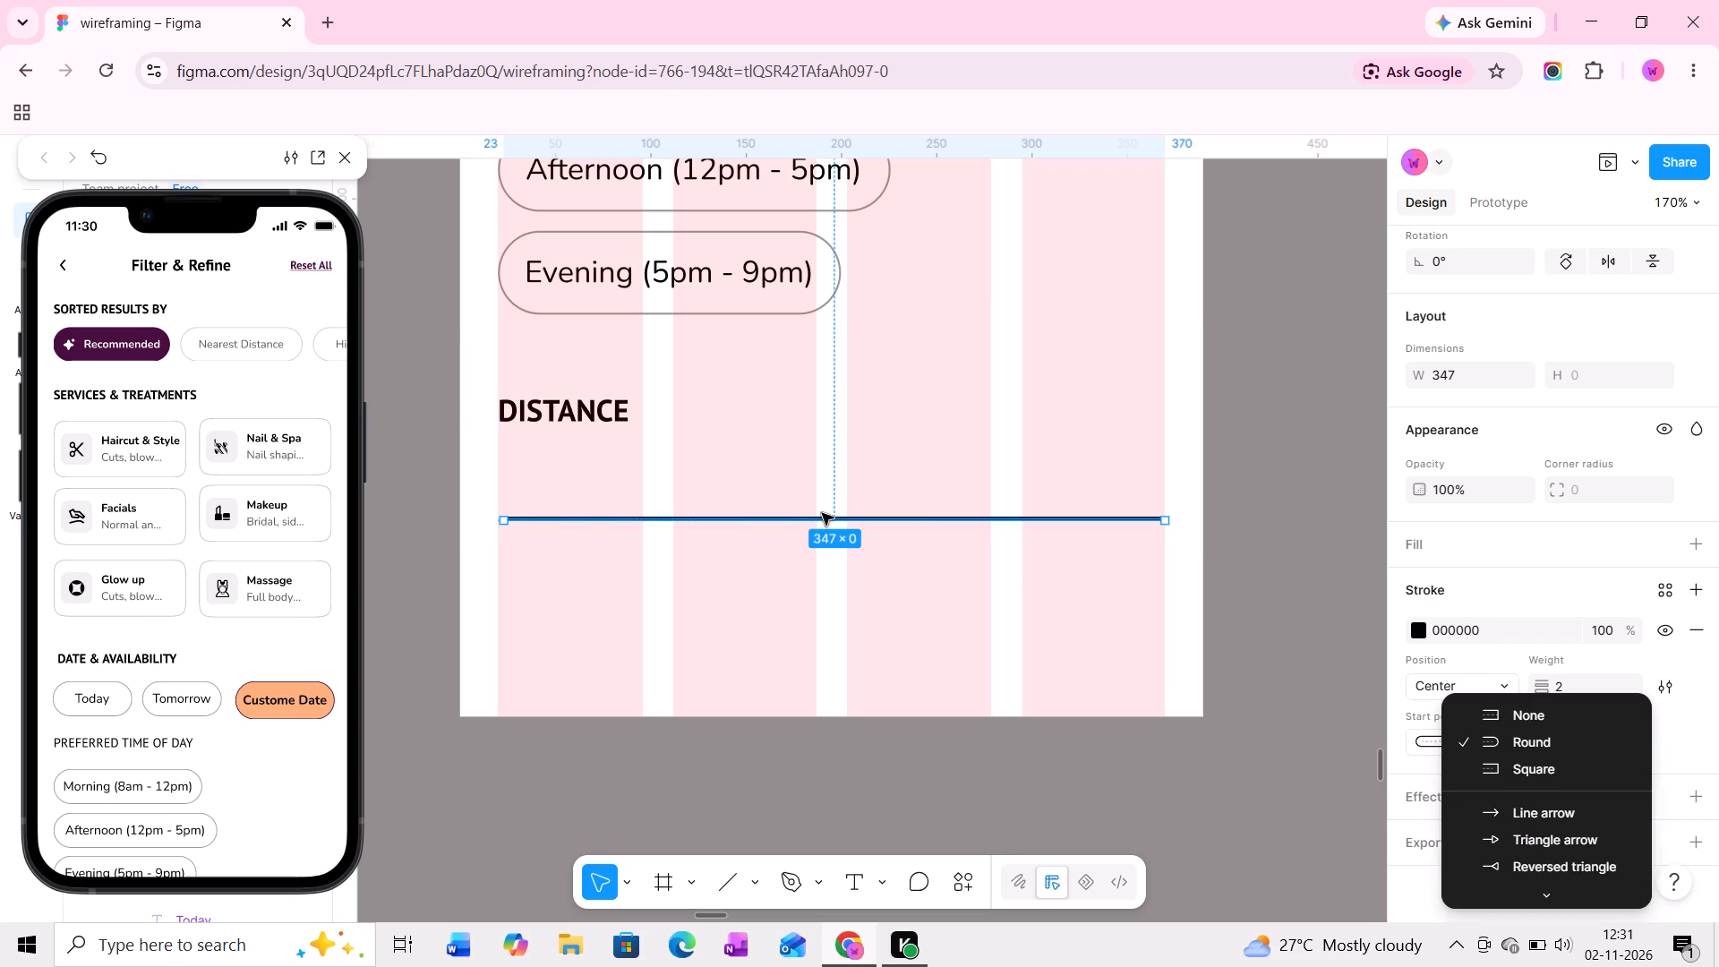
pyautogui.moveTo(822, 513); pyautogui.dragTo(819, 490)
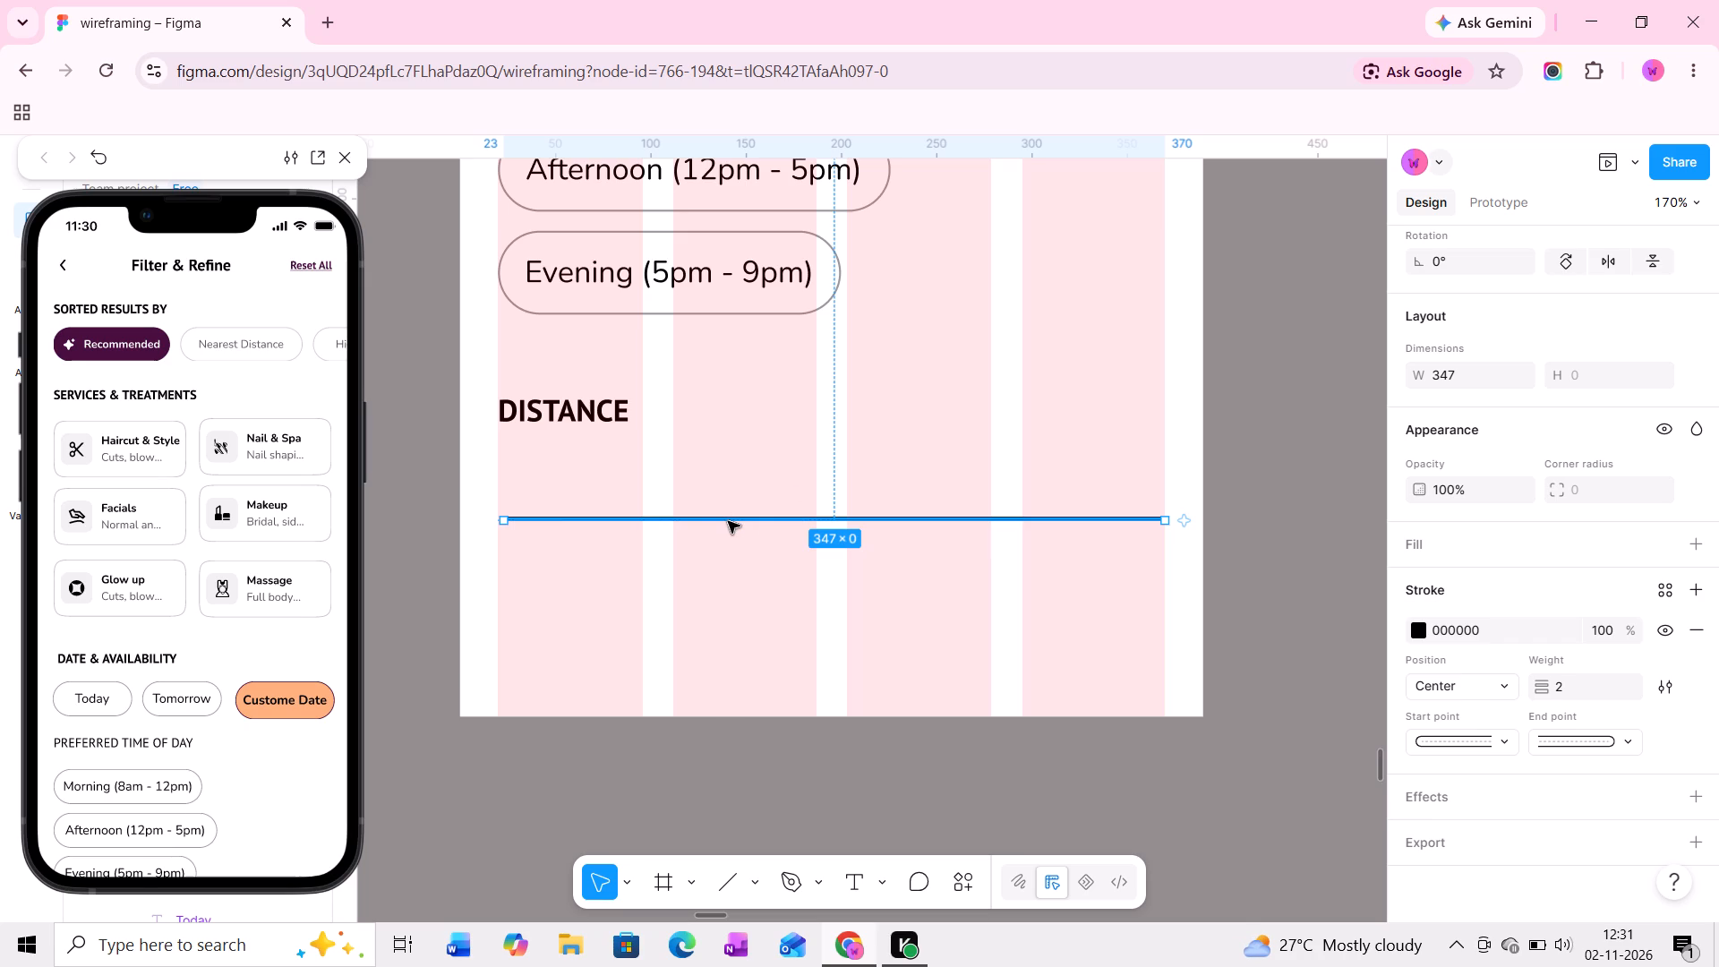
pyautogui.moveTo(728, 521); pyautogui.dragTo(726, 493)
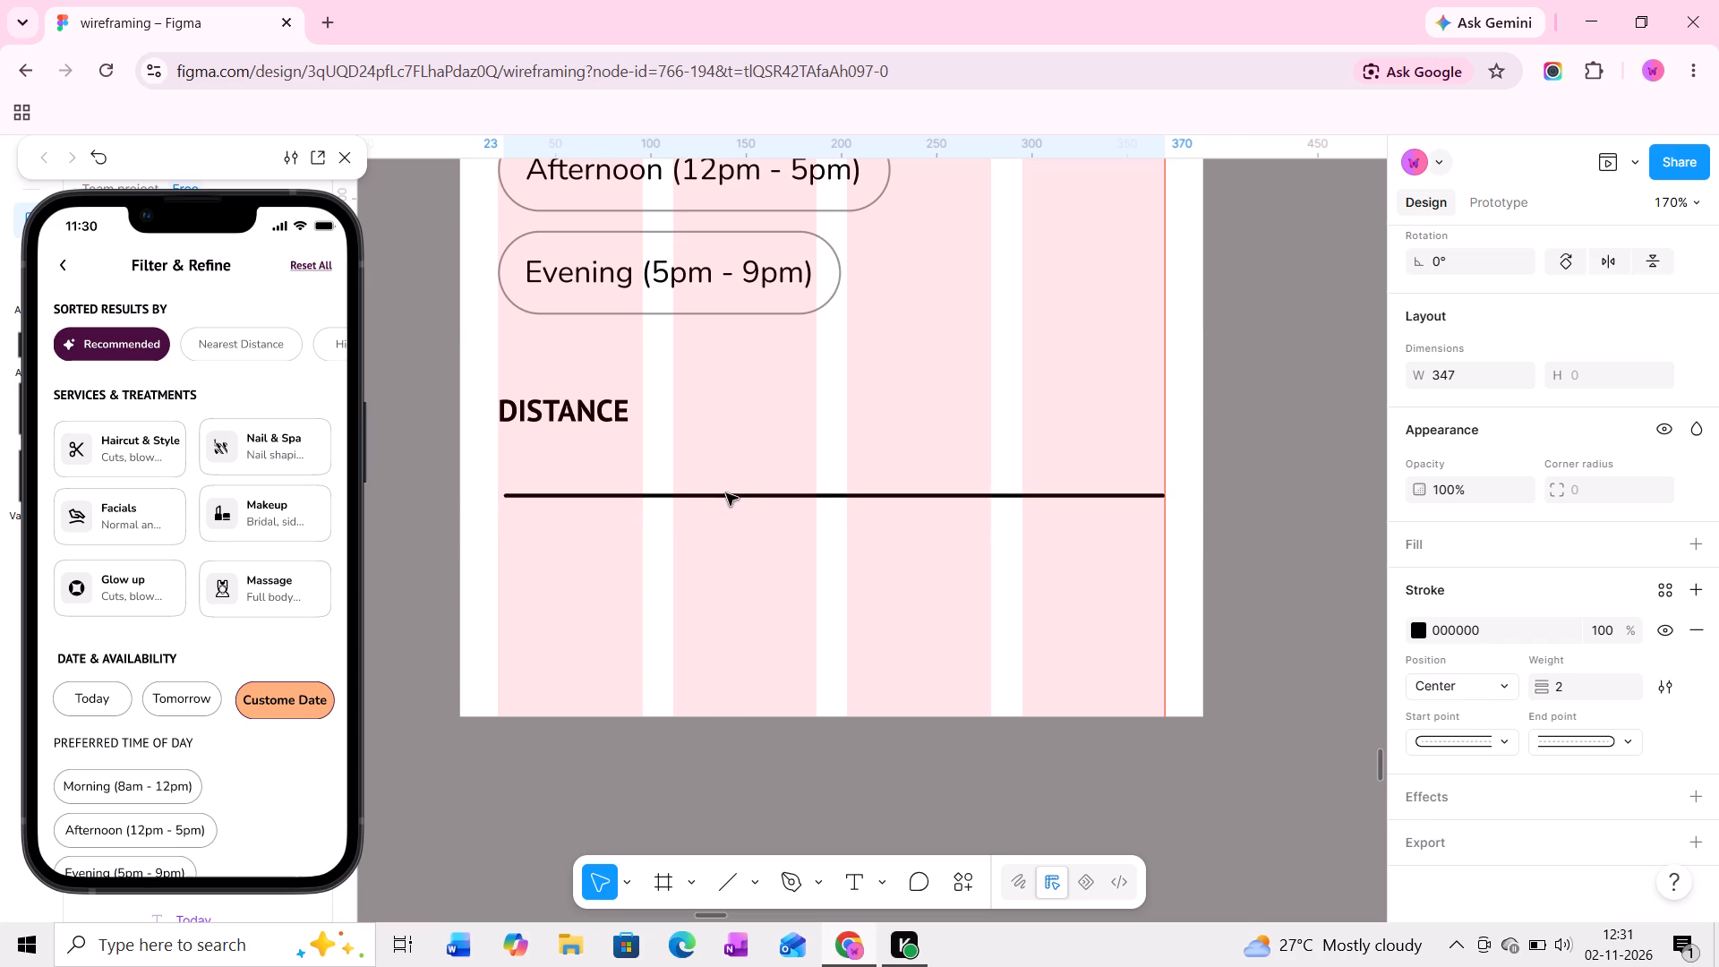
pyautogui.moveTo(726, 493); pyautogui.dragTo(718, 493)
pyautogui.scroll(-2, 101, 540)
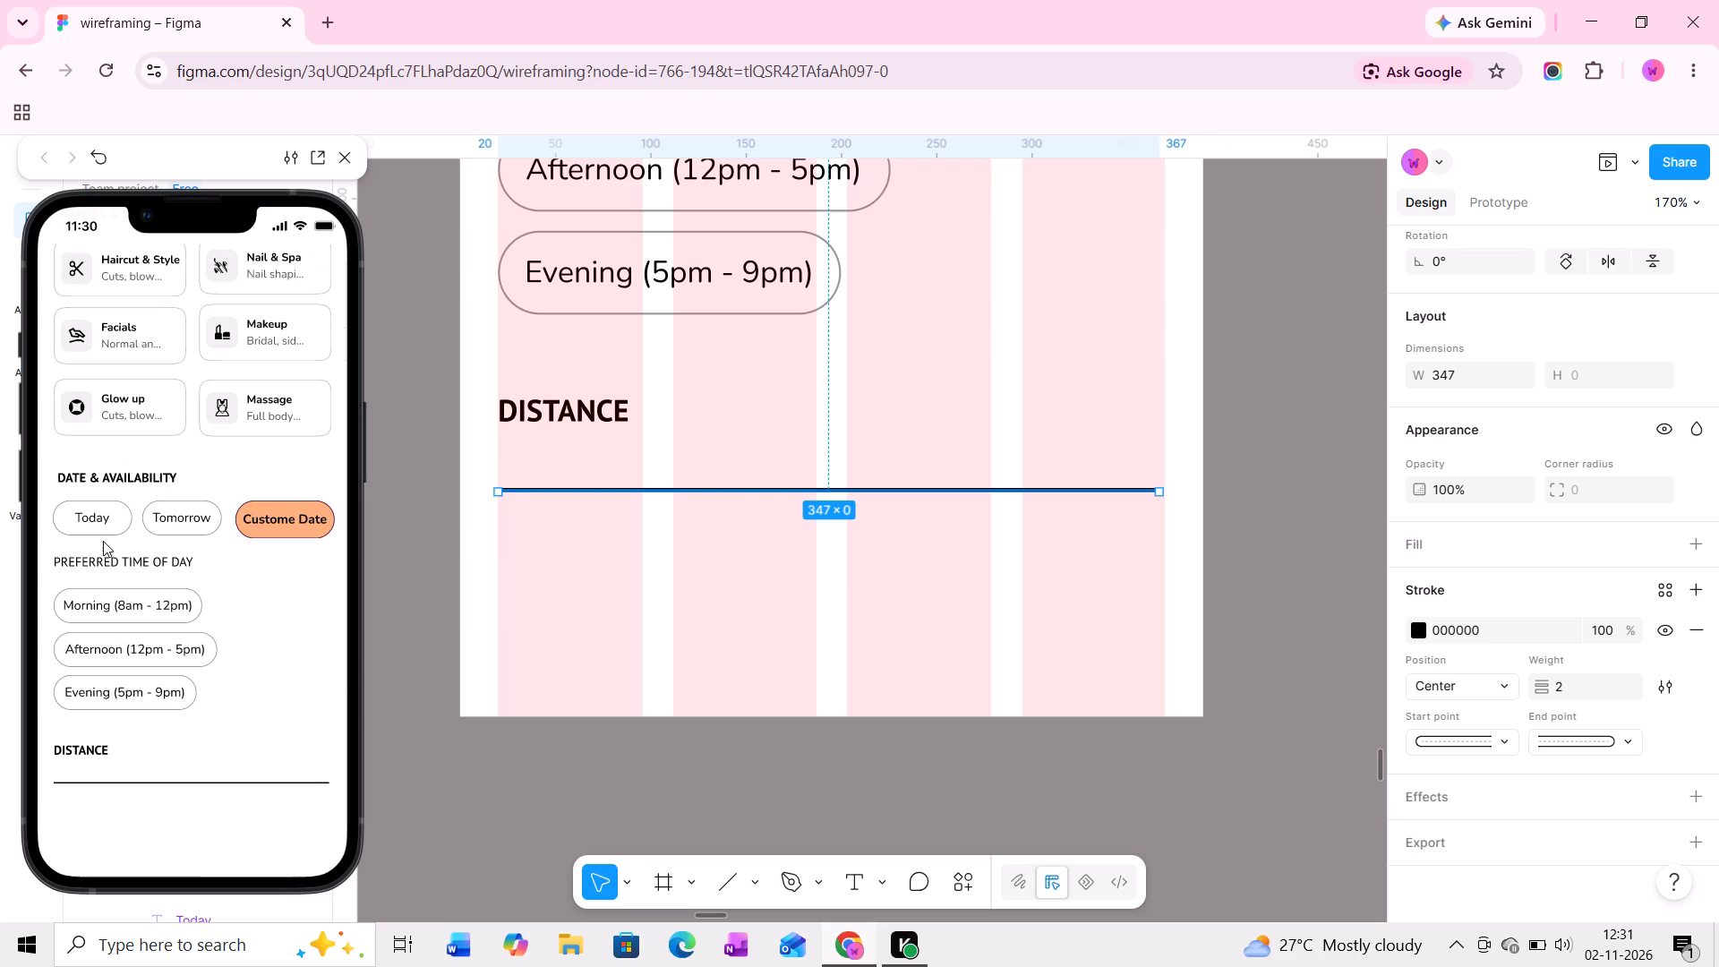
pyautogui.scroll(-2, 103, 541)
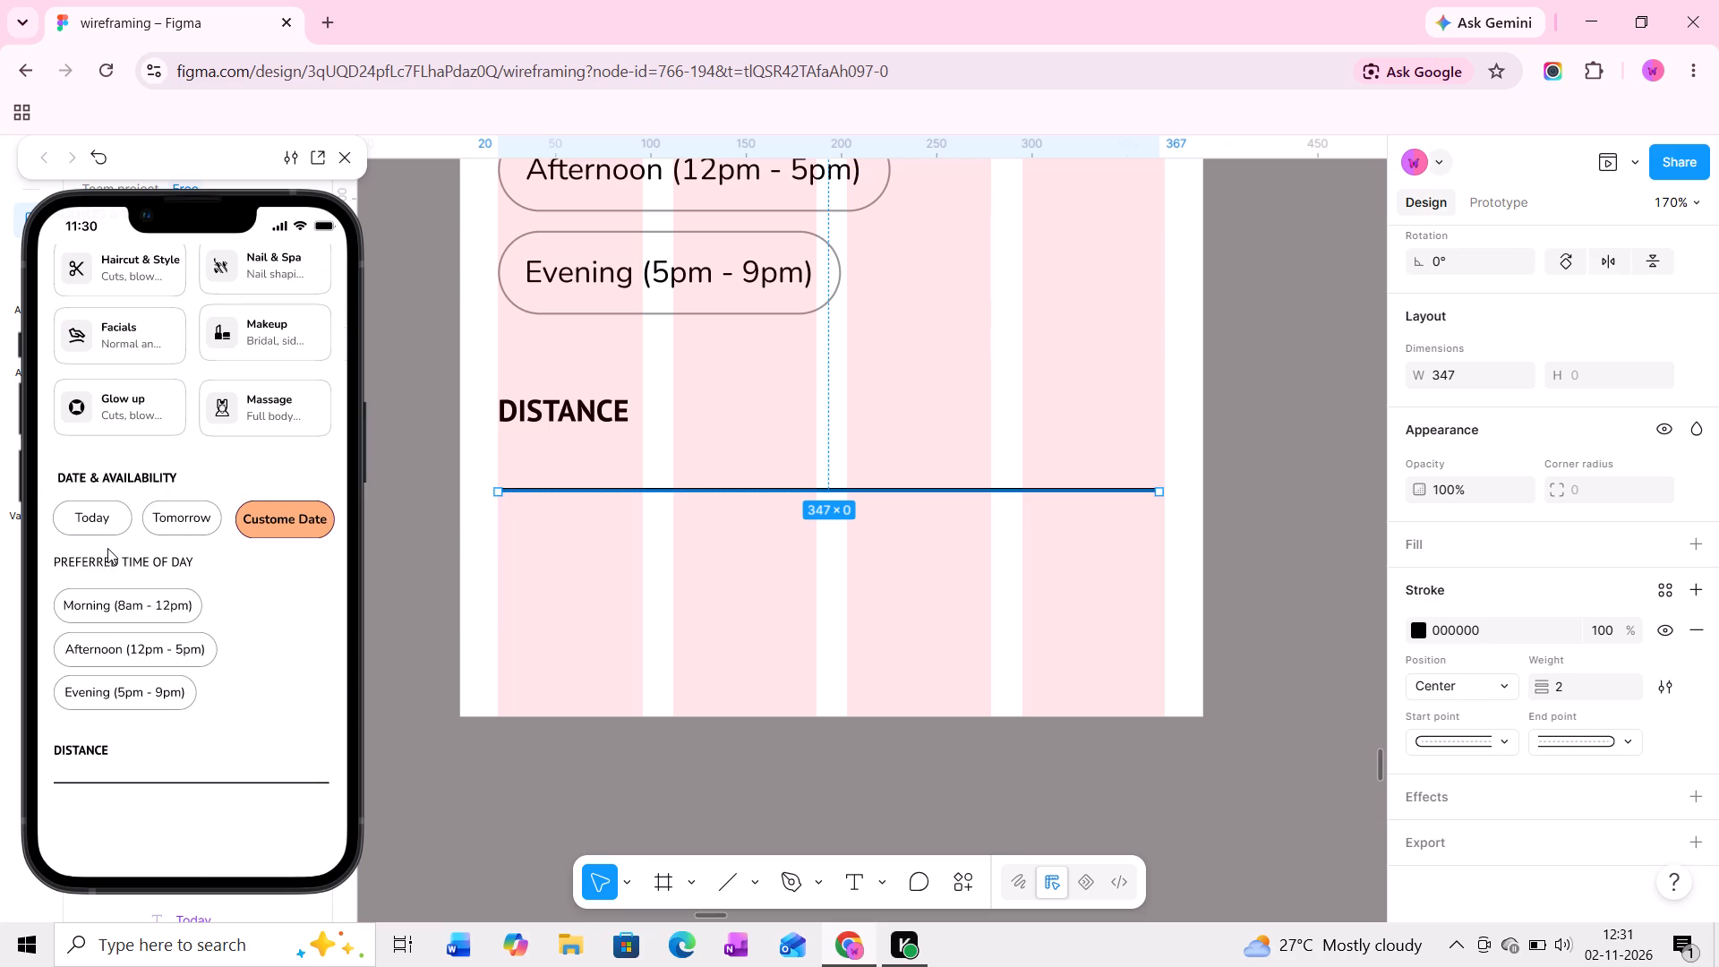